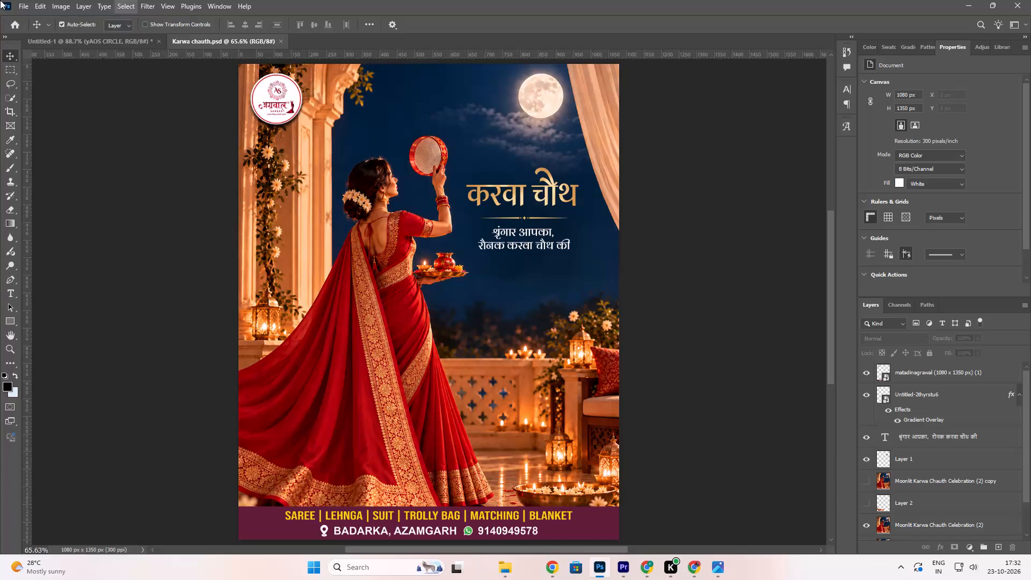
Create a new blank white document from the recent 1080 x 1920 px, 300 ppi preset.
click(33, 15)
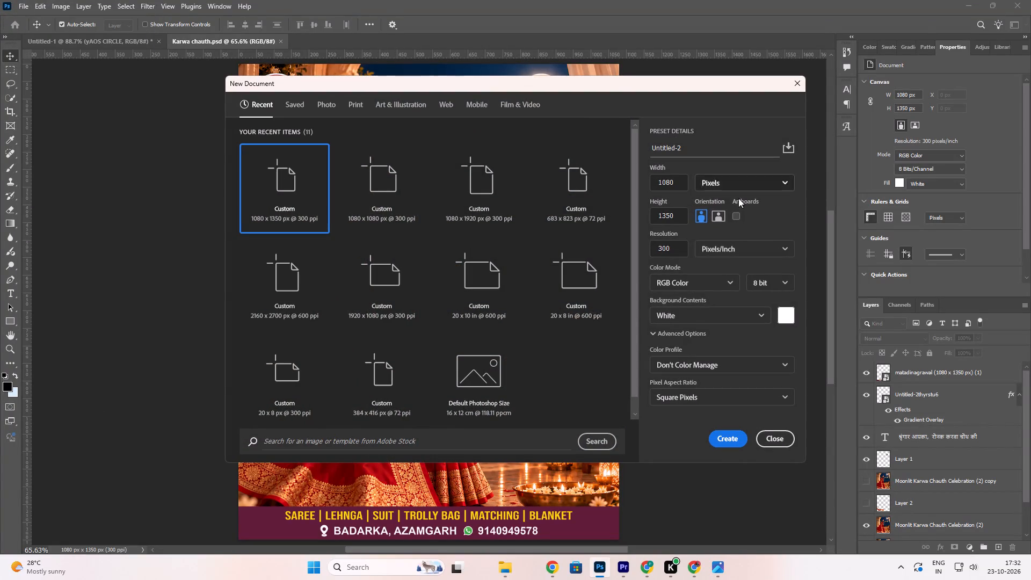
click(491, 195)
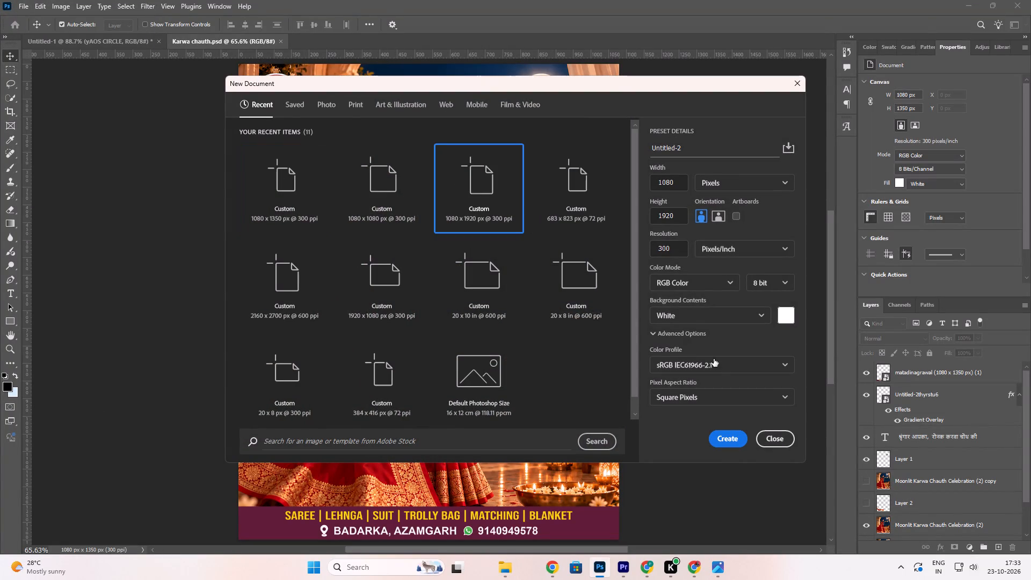
click(734, 437)
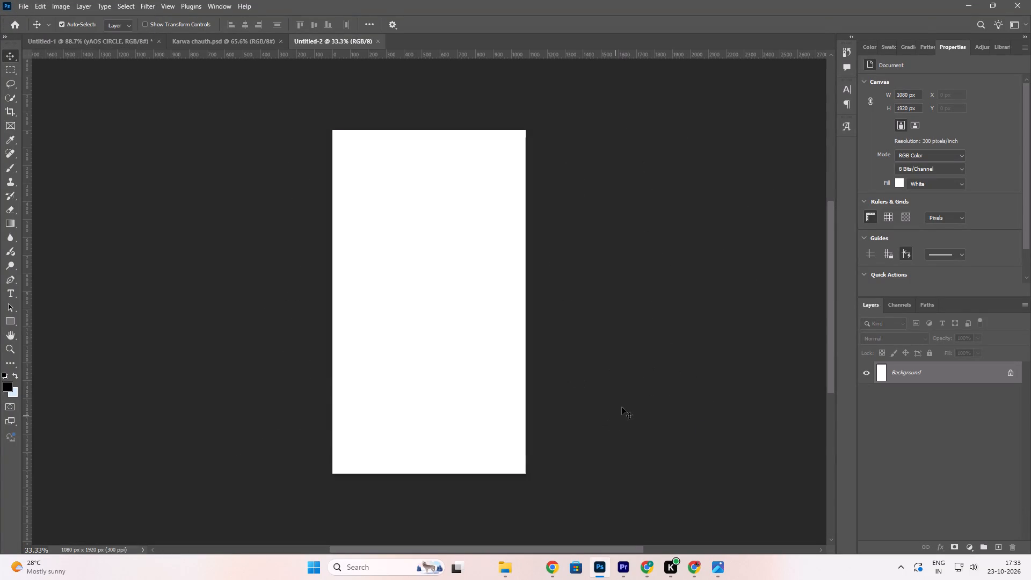
key(ctrl+0)
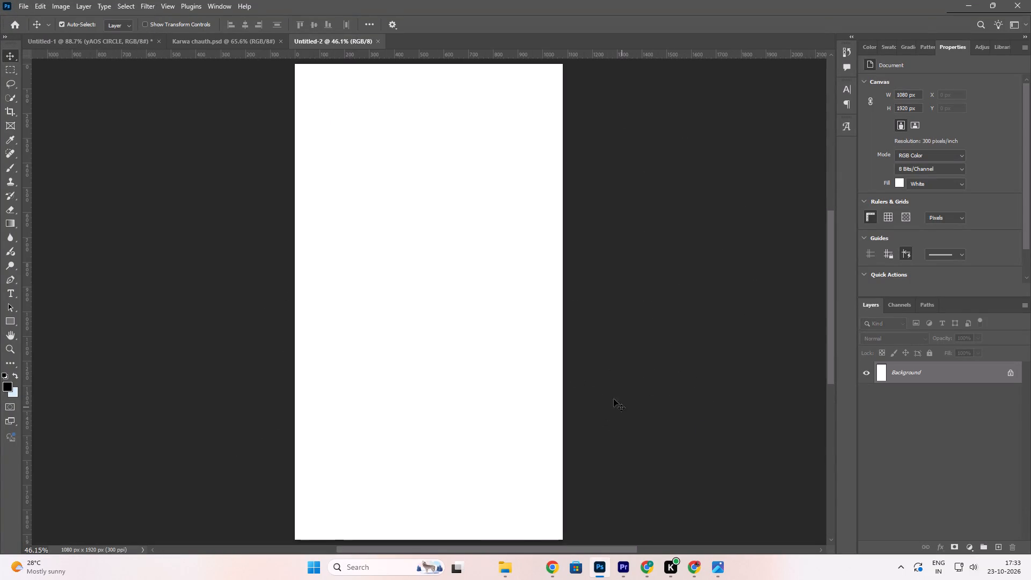
drag(555, 551, 527, 553)
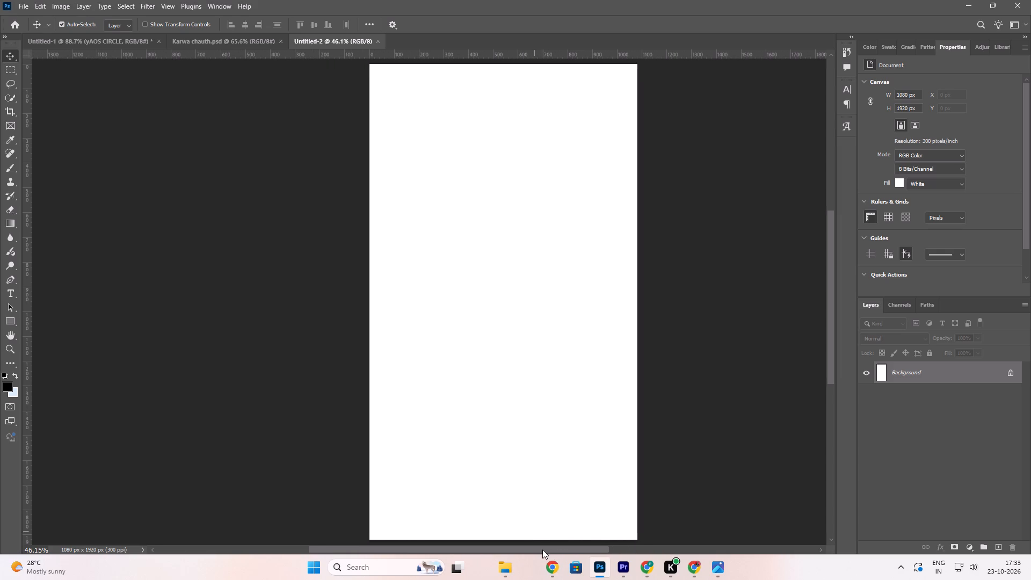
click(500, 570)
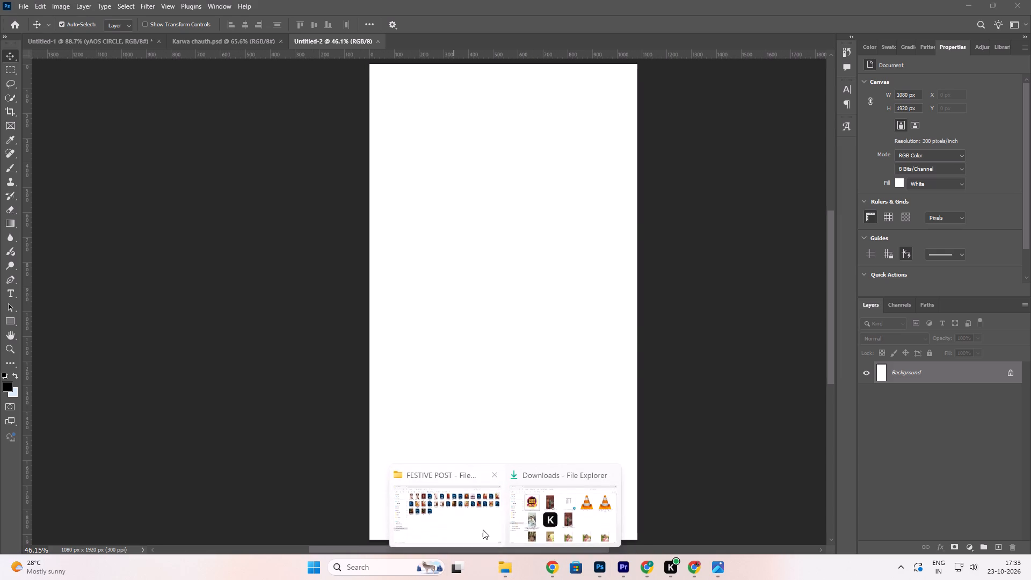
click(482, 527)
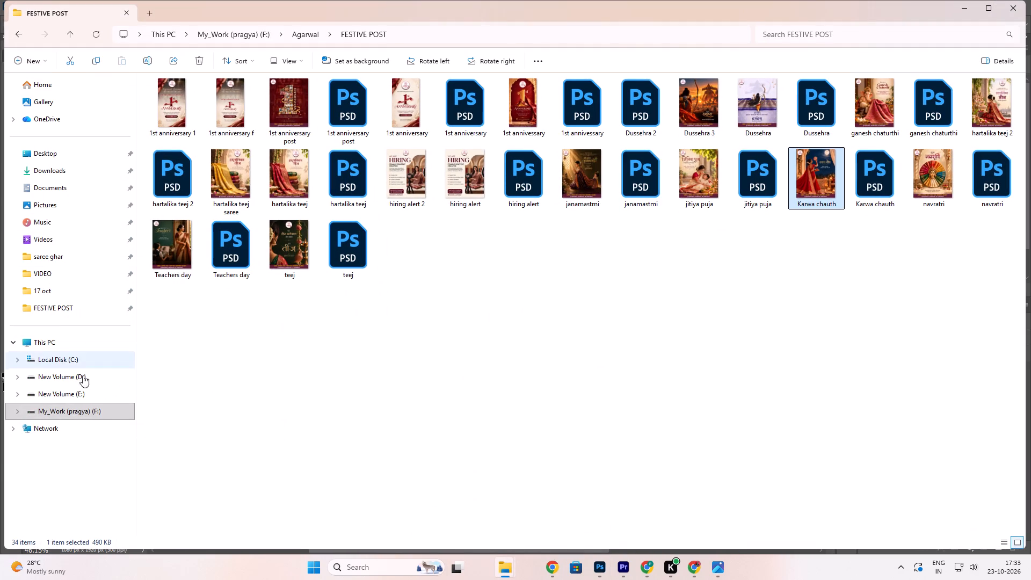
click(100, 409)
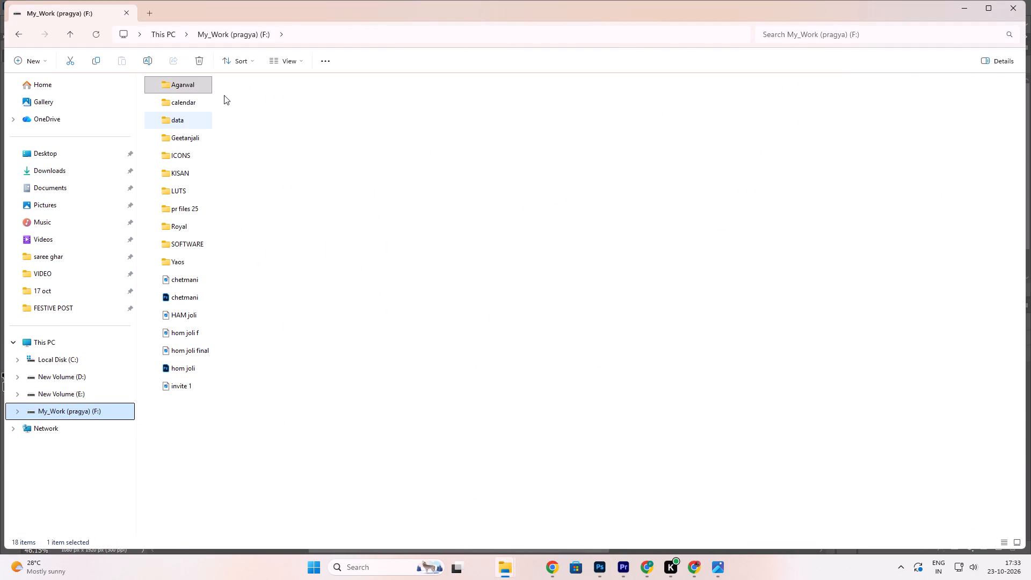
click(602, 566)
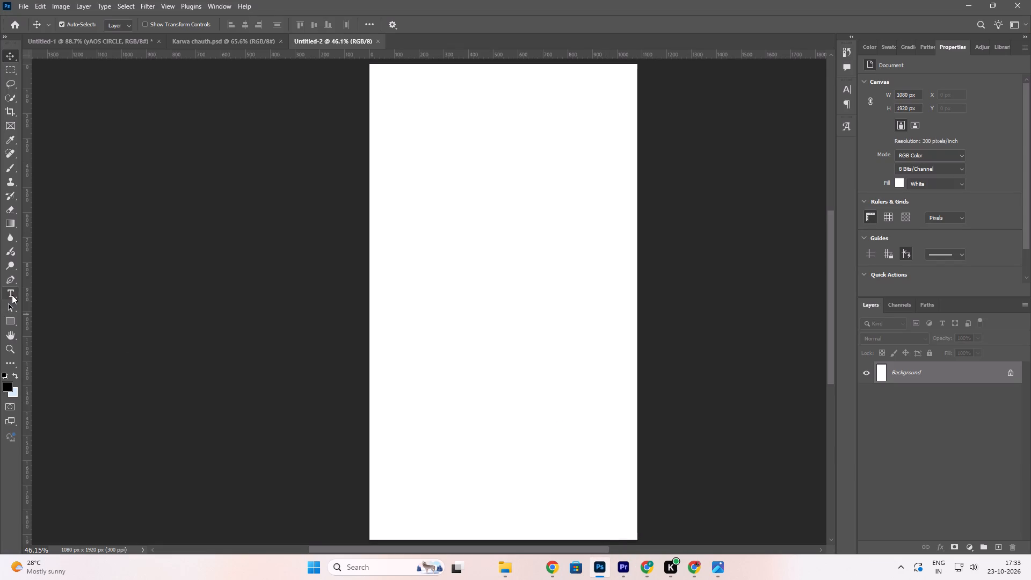
Add a text layer reading "Karwachauth Special" in white.
click(12, 295)
click(435, 257)
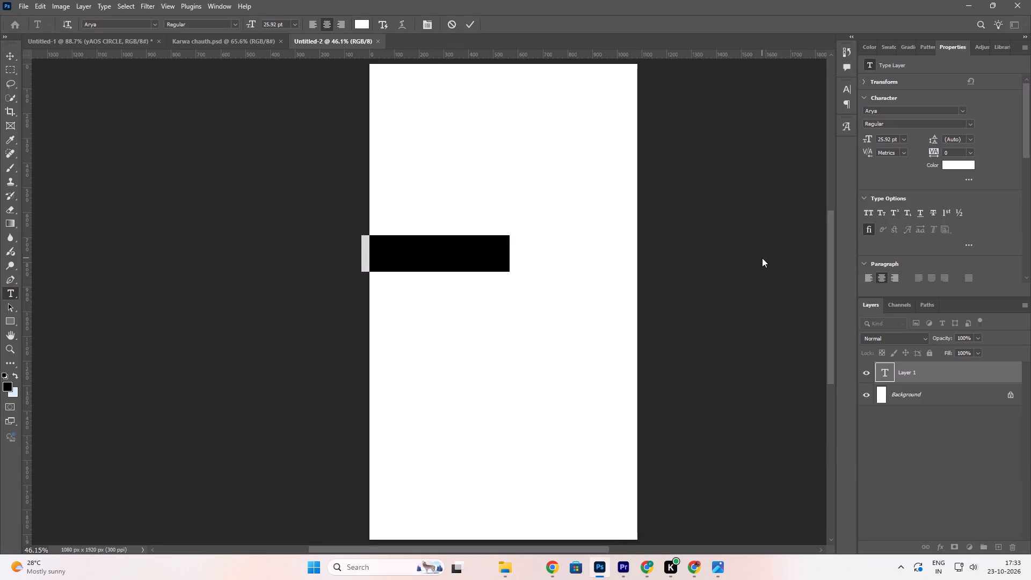
key(BackSpace)
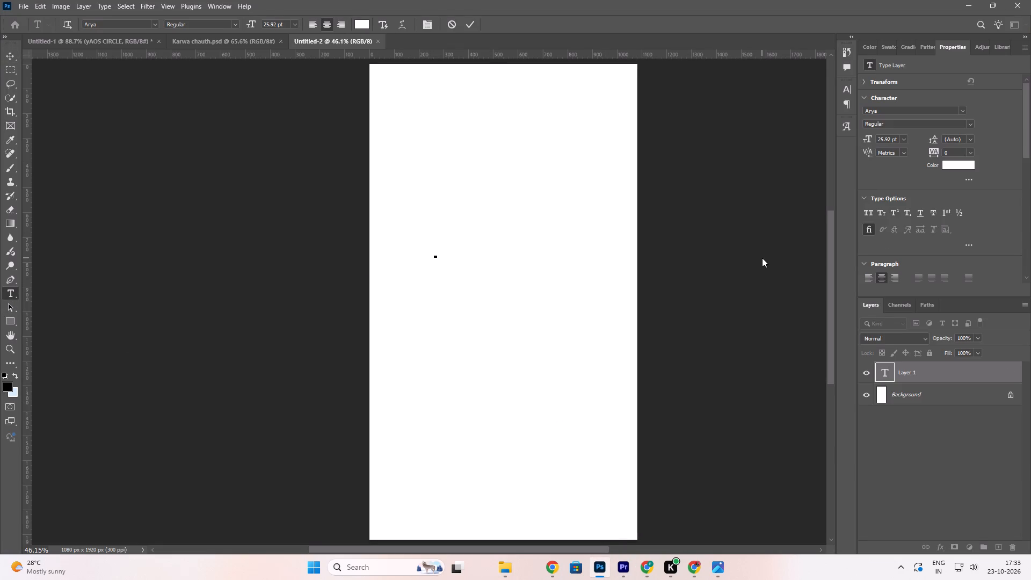
key(k)
text(arwa)
text(chauth)
key(space)
key(s)
text(pecial)
click(474, 23)
click(963, 164)
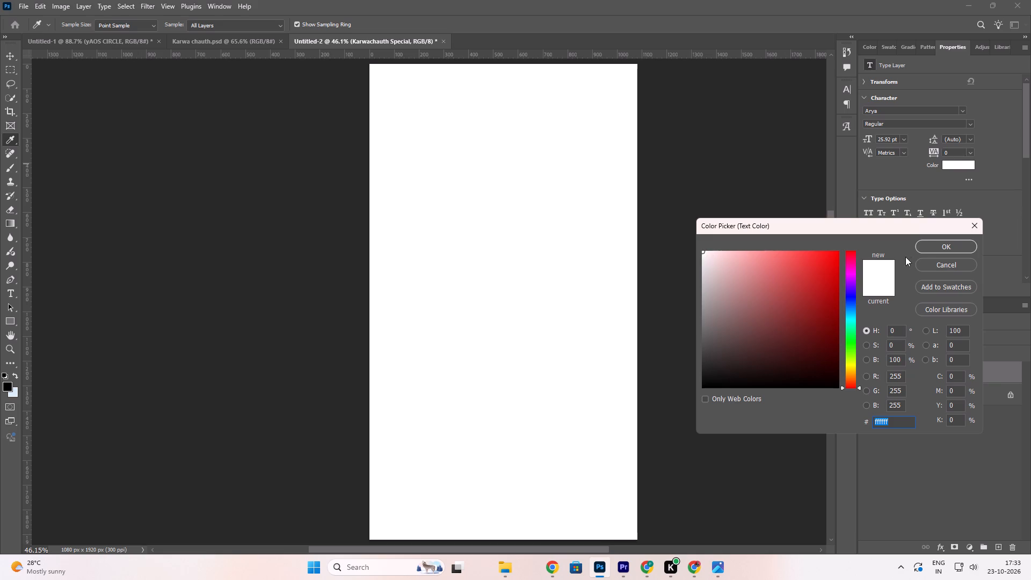
click(966, 245)
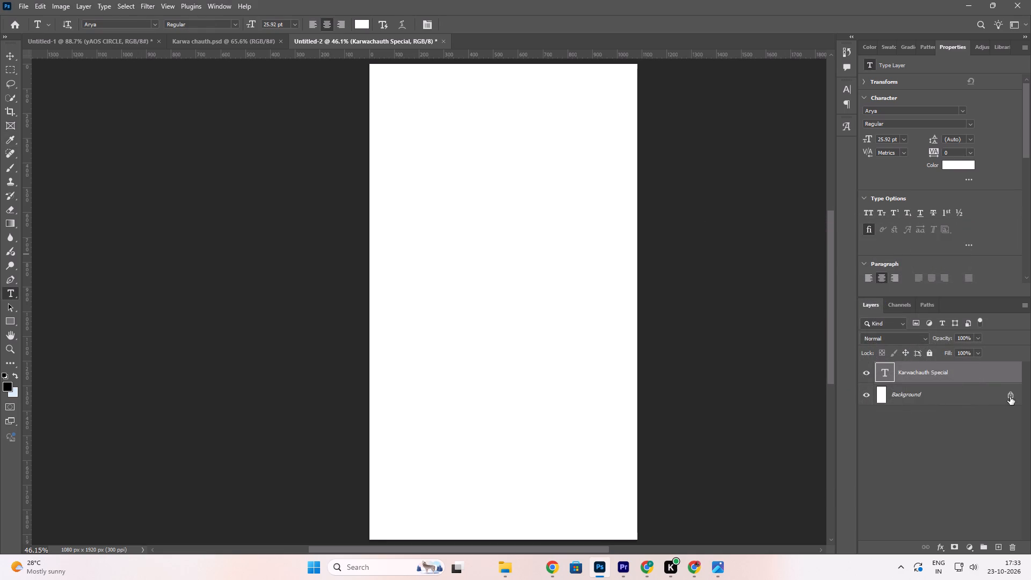
Unlock the Background layer and fill it with a bright orange foreground colour.
click(1010, 397)
click(7, 384)
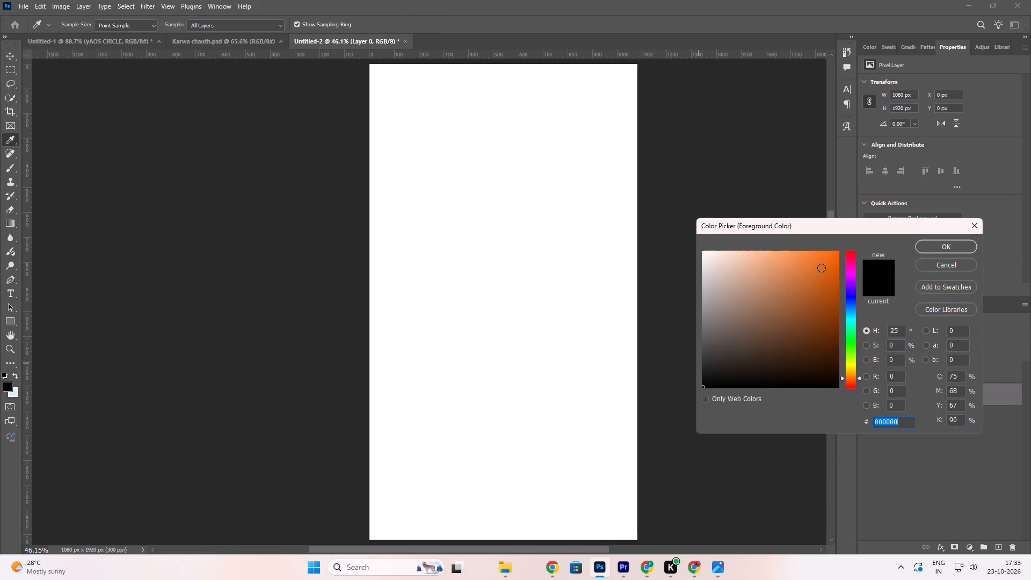
drag(821, 267, 859, 230)
click(967, 247)
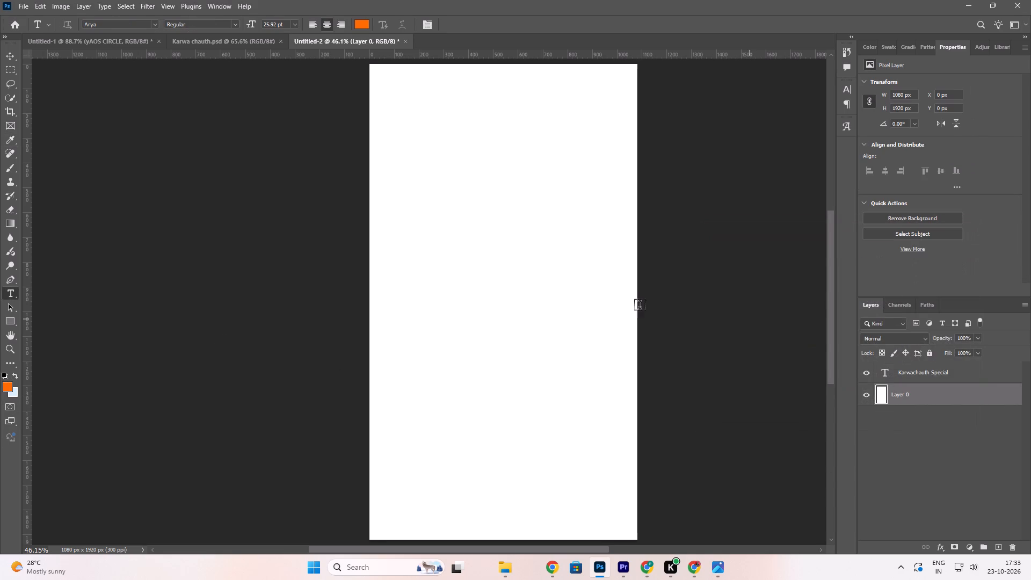
key(alt+BackSpace)
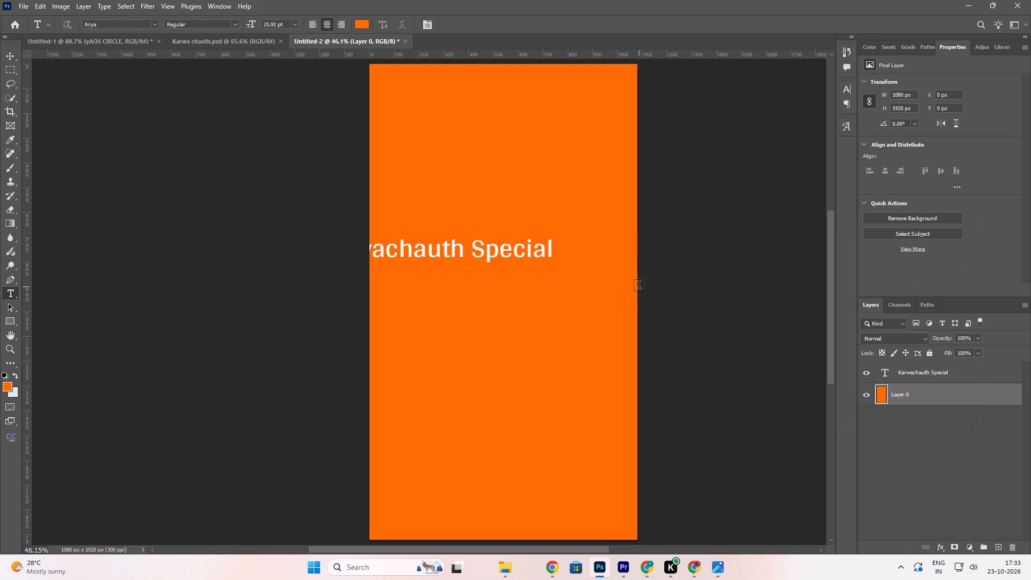
Move the "Karwachauth Special" text fully onto the upper part of the page and centre it horizontally, aligned to the canvas.
click(11, 55)
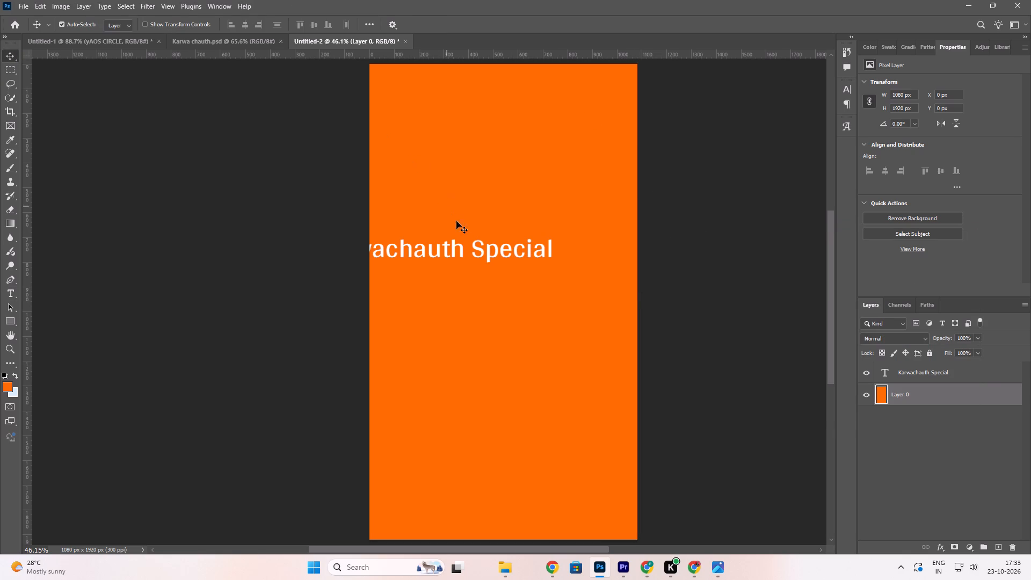
drag(485, 252, 546, 166)
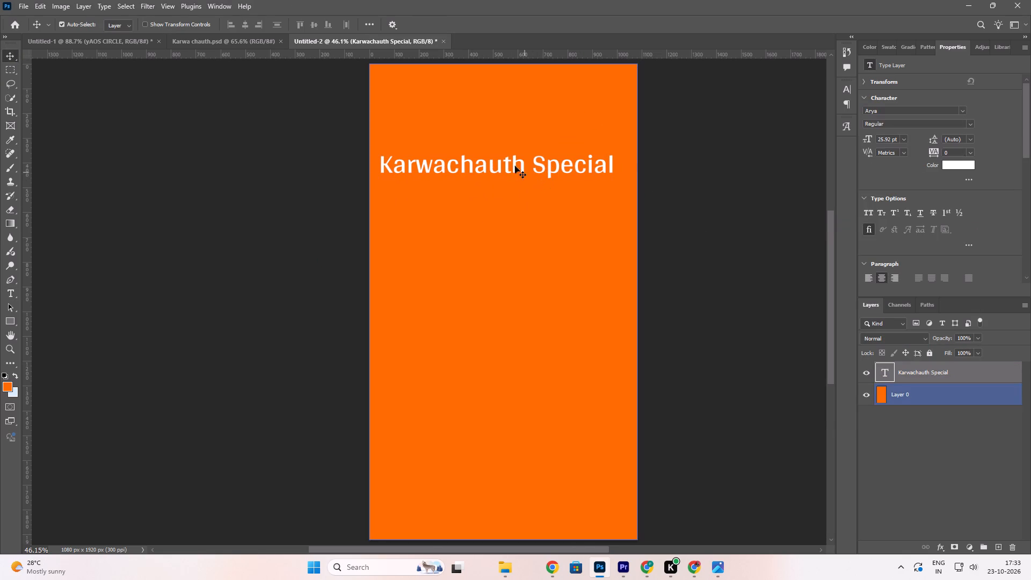
click(582, 169)
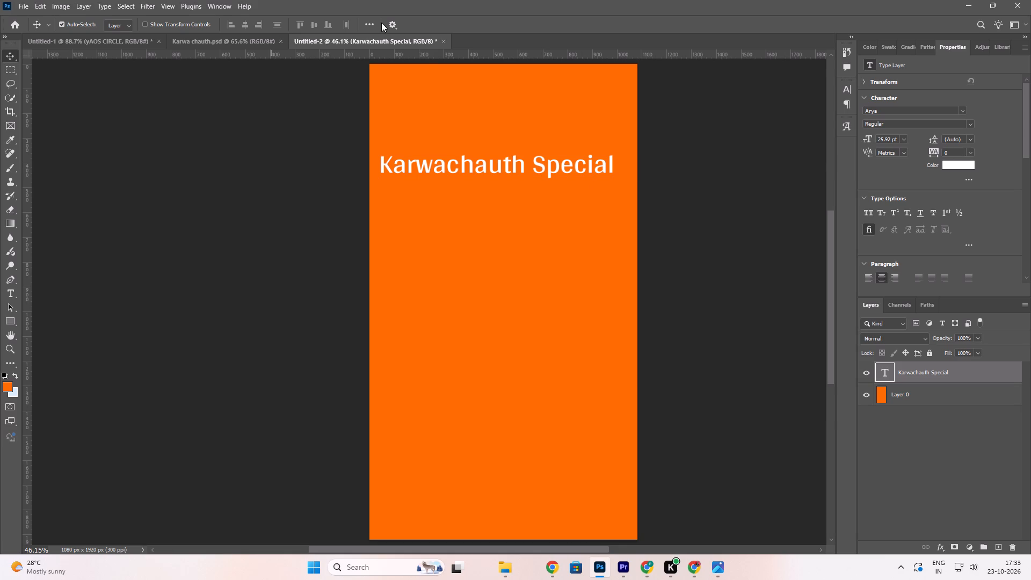
click(374, 22)
click(411, 121)
click(406, 140)
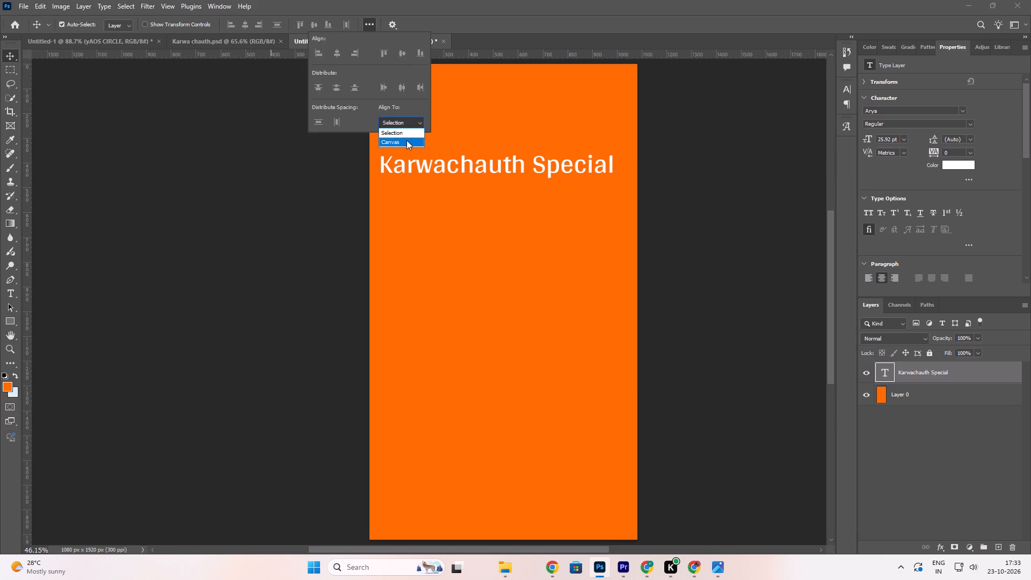
click(340, 51)
click(705, 177)
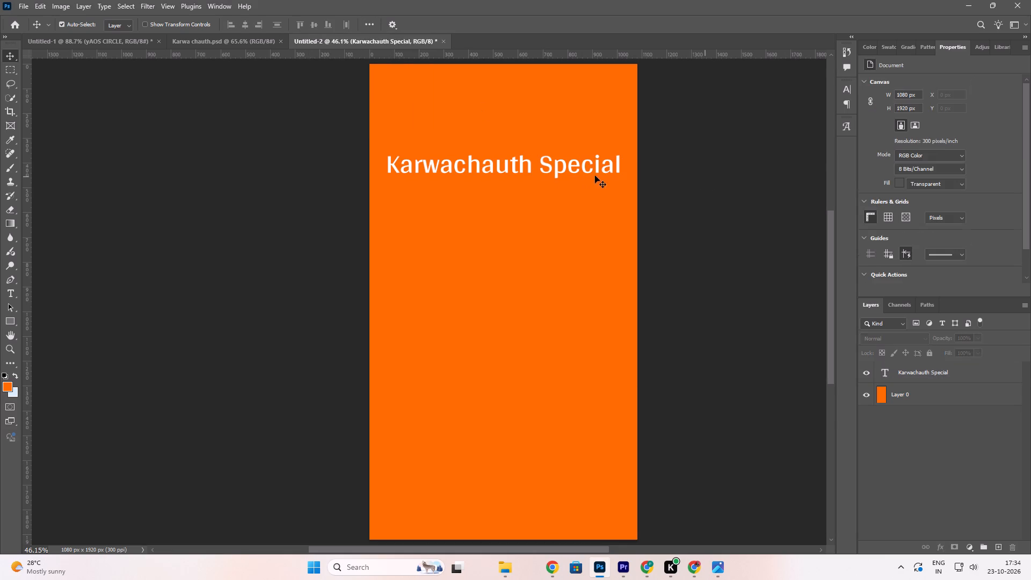
Reposition the "Karwachauth Special" text slightly higher on the page and centre it horizontally on the canvas again.
drag(537, 163, 535, 115)
click(541, 122)
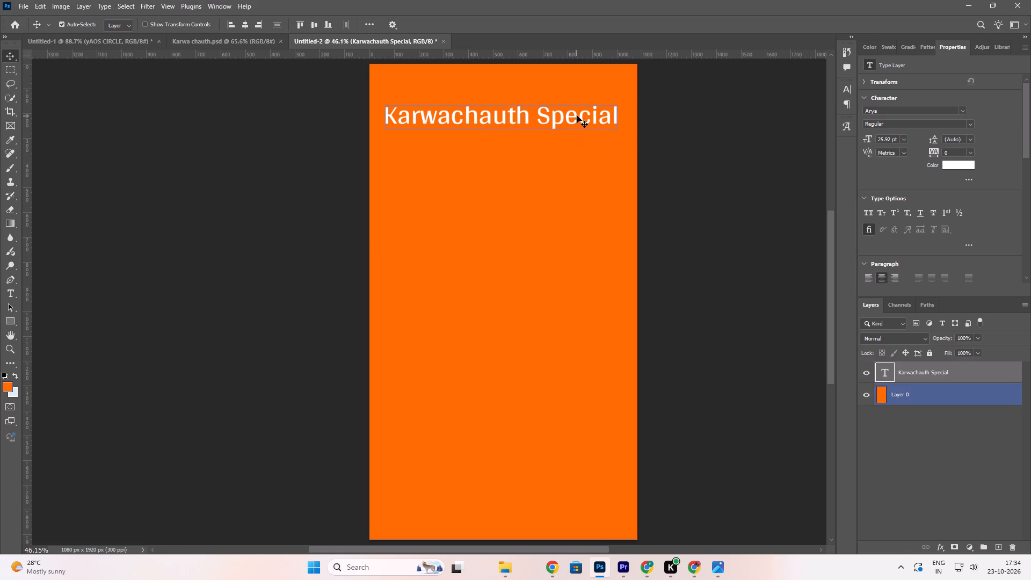
drag(547, 122, 552, 149)
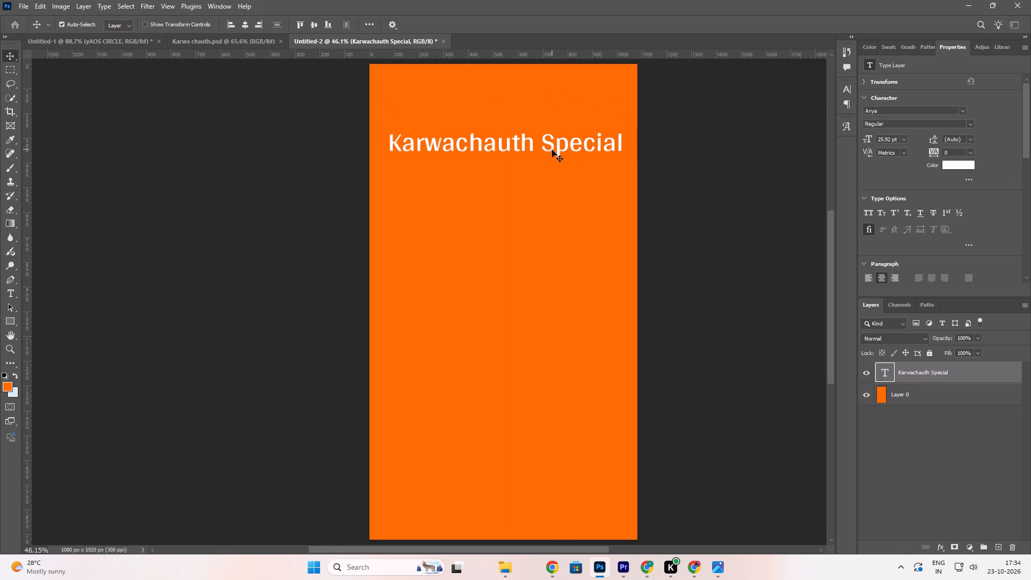
click(566, 143)
key(Down)
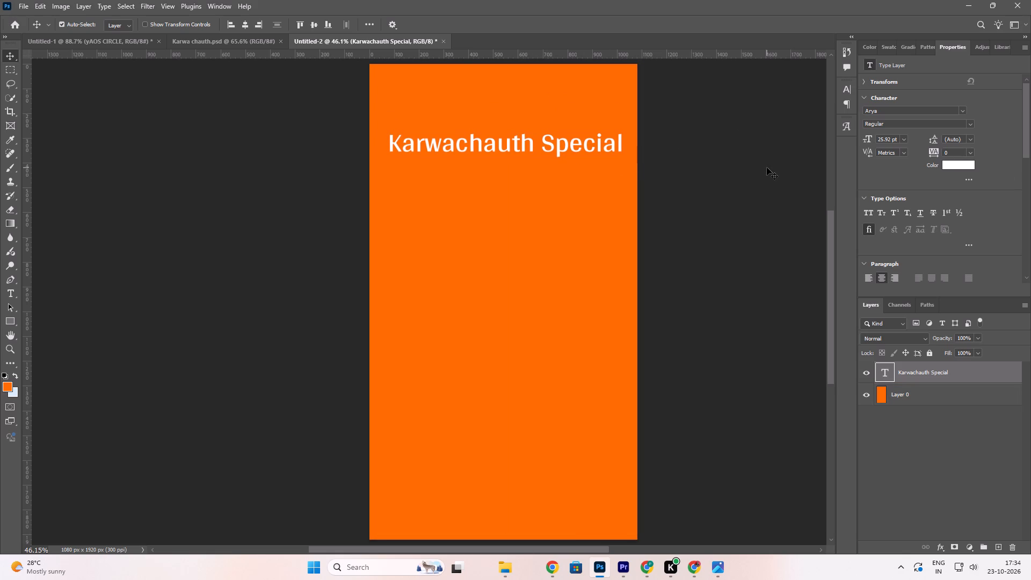
key(Left)
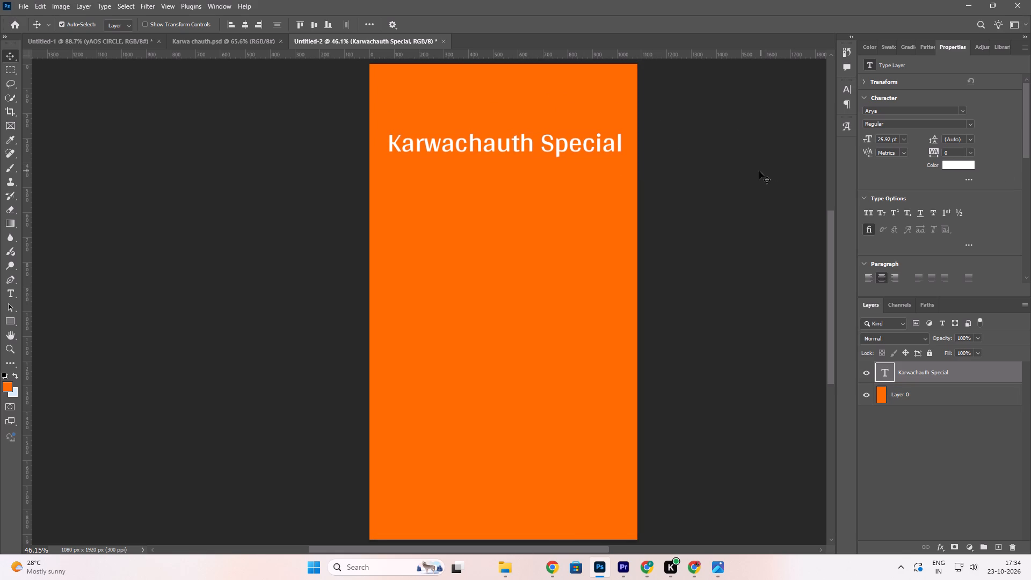
click(579, 148)
click(243, 25)
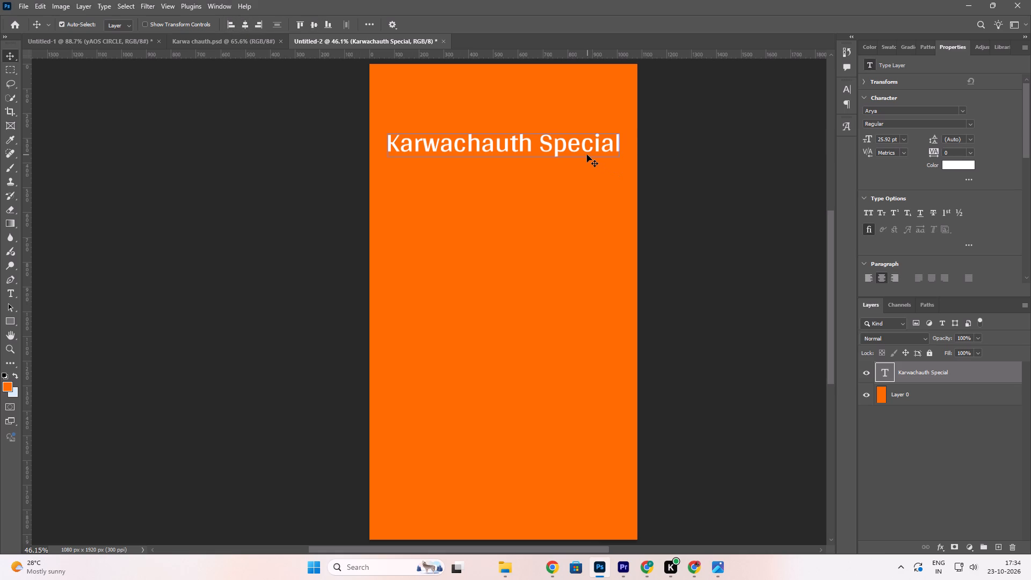
Change the font of the "Karwachauth Special" text to Arizonia Regular.
click(586, 154)
click(963, 109)
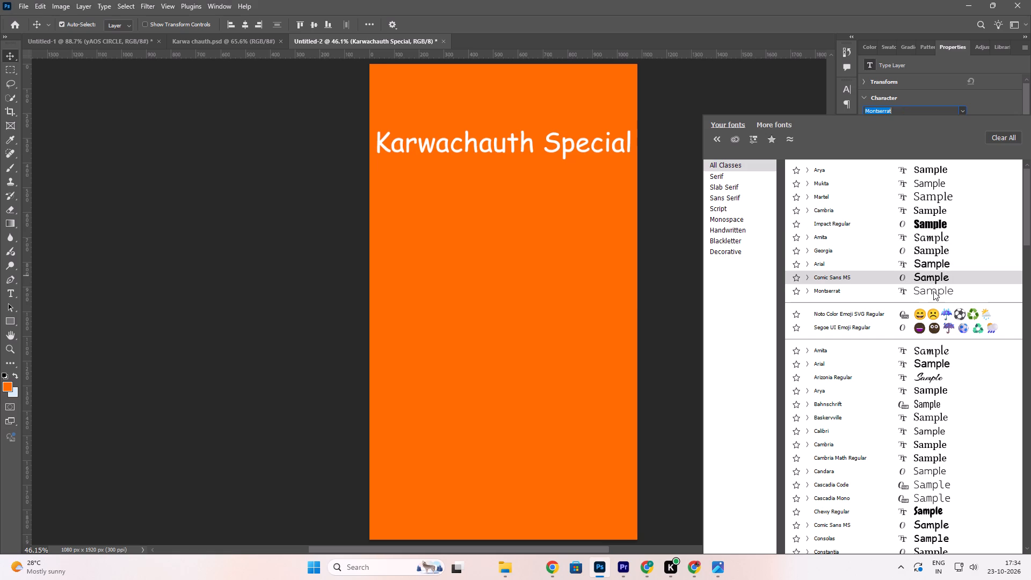
click(939, 379)
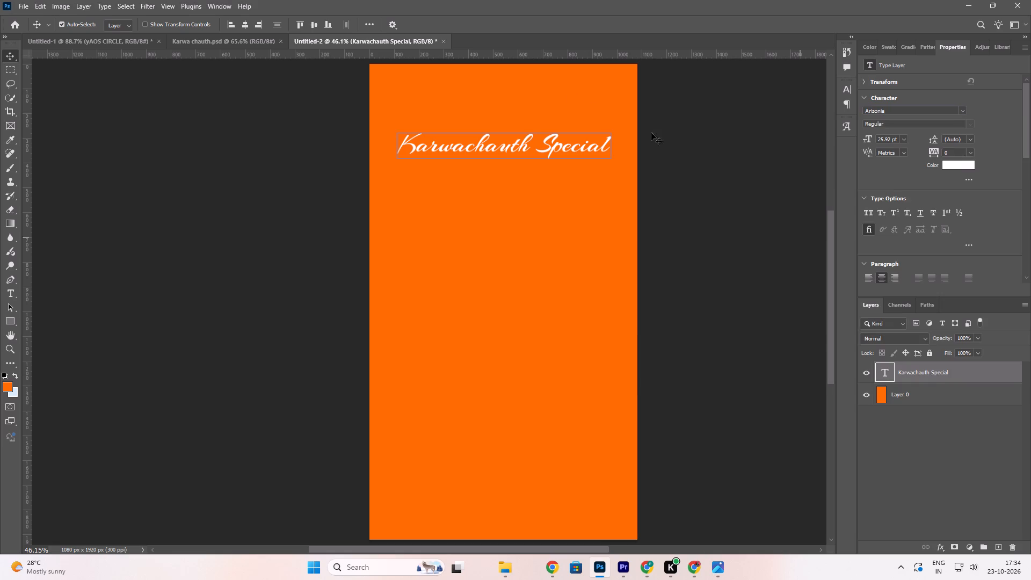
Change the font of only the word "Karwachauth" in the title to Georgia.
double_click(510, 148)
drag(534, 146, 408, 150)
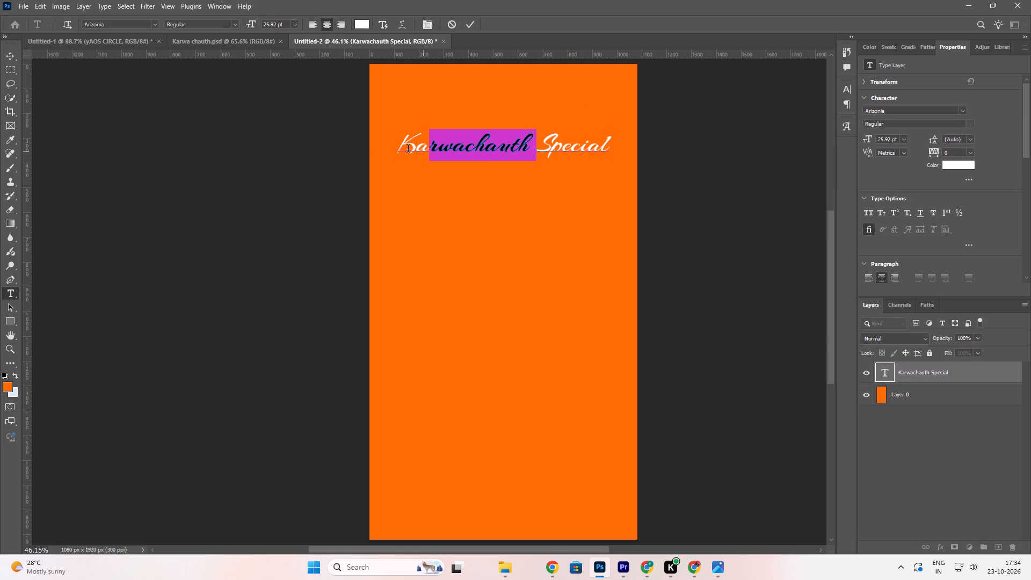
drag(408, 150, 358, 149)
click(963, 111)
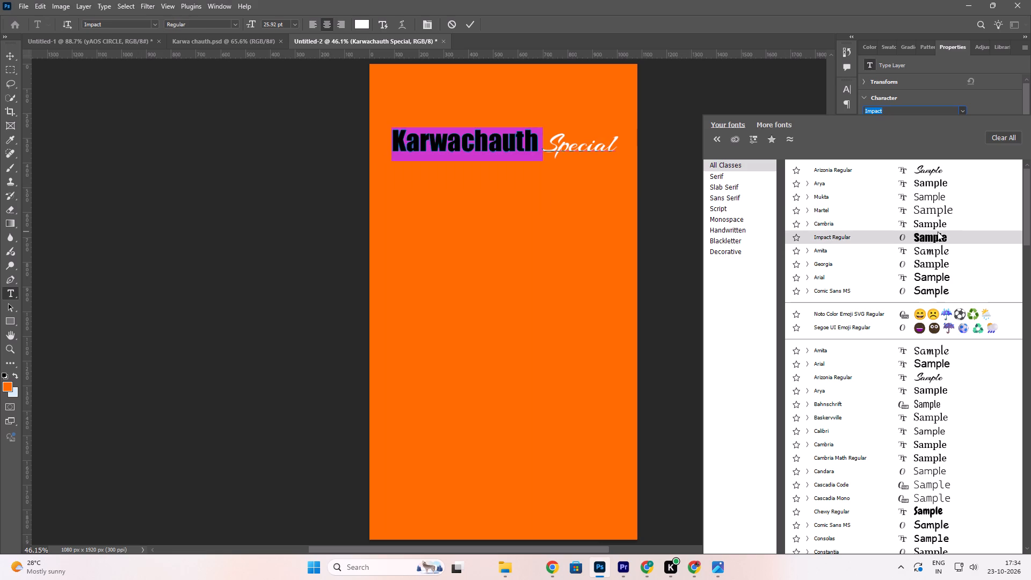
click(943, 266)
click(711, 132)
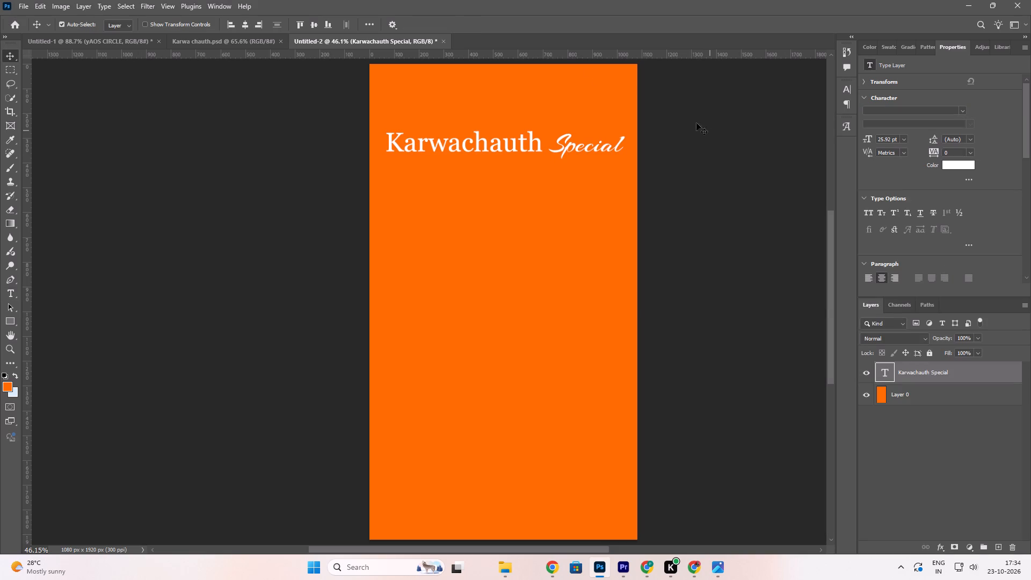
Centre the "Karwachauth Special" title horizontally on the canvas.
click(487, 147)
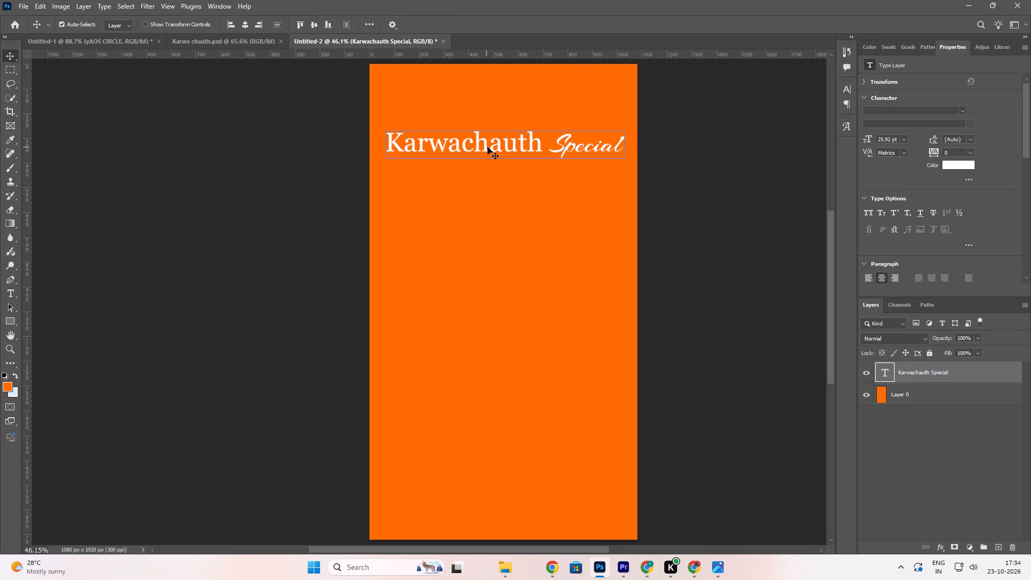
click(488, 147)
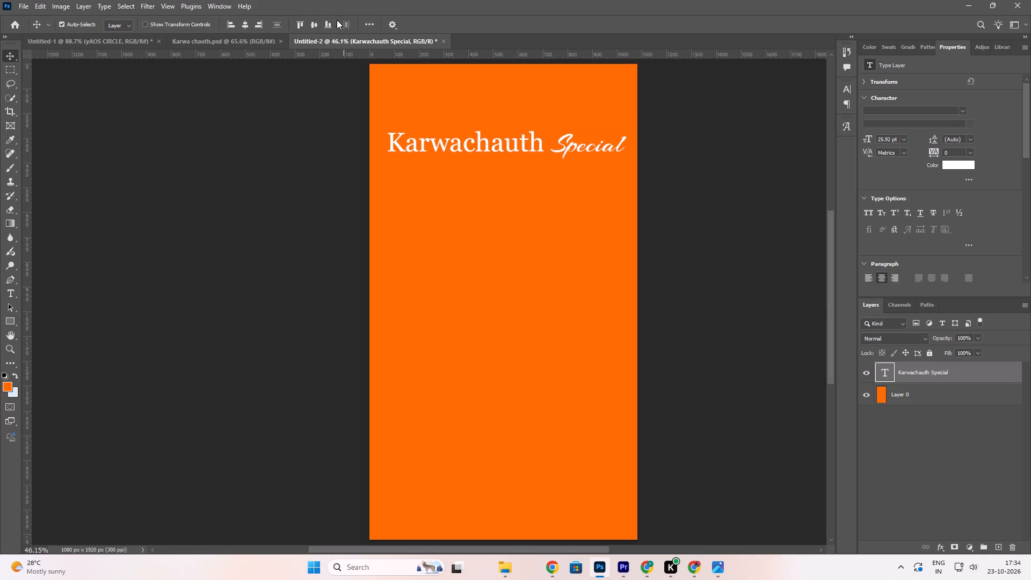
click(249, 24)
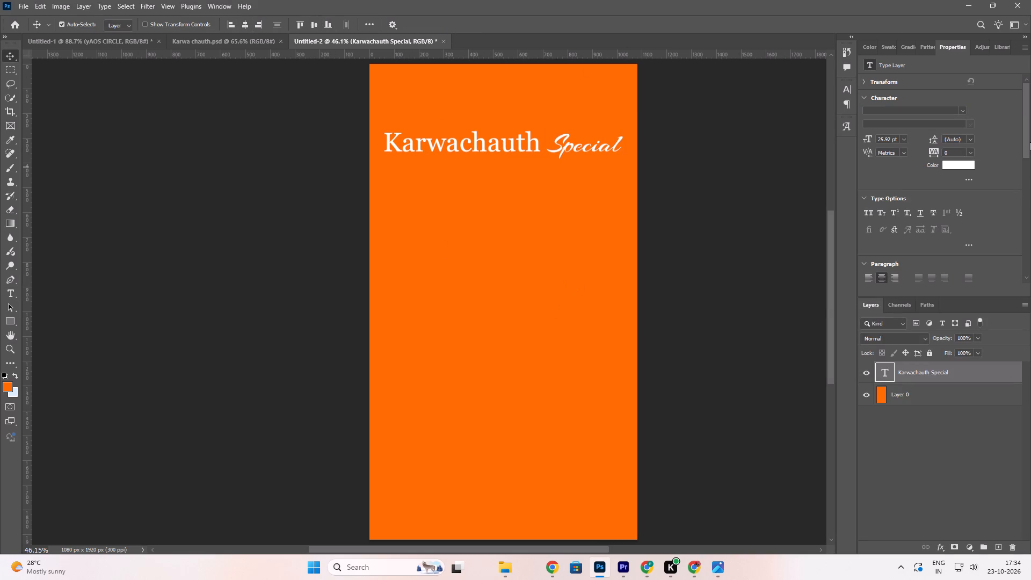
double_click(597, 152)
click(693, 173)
Scale the "Karwachauth Special" title down proportionally to about 74% and centre it horizontally on the canvas.
click(517, 150)
key(ctrl+t)
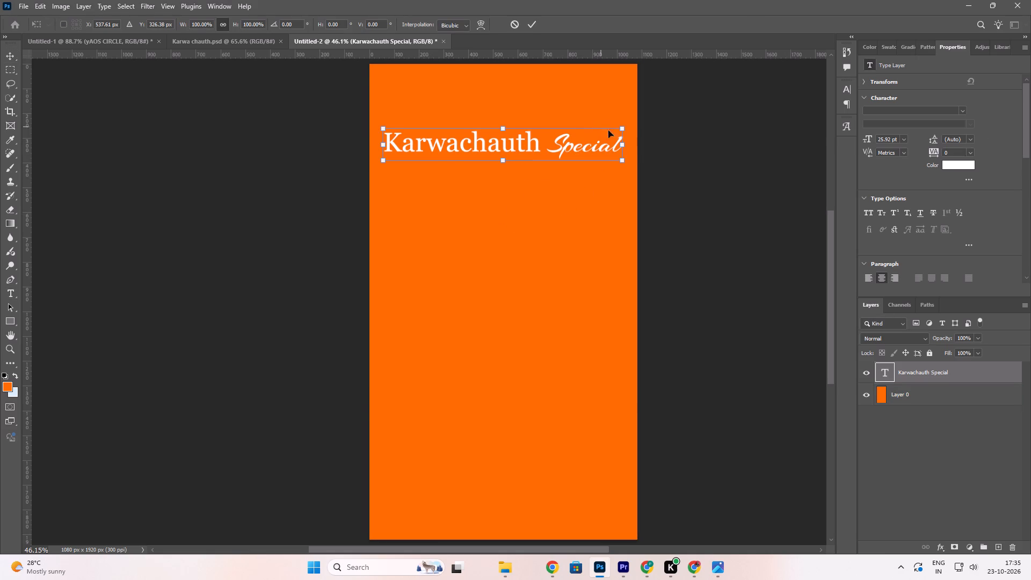
drag(625, 128, 565, 161)
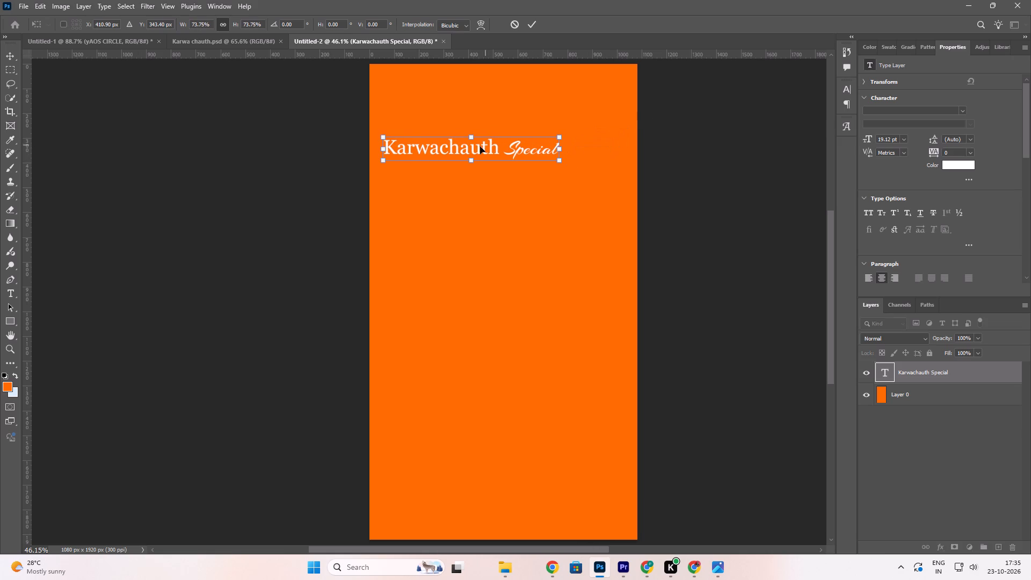
drag(477, 148, 509, 146)
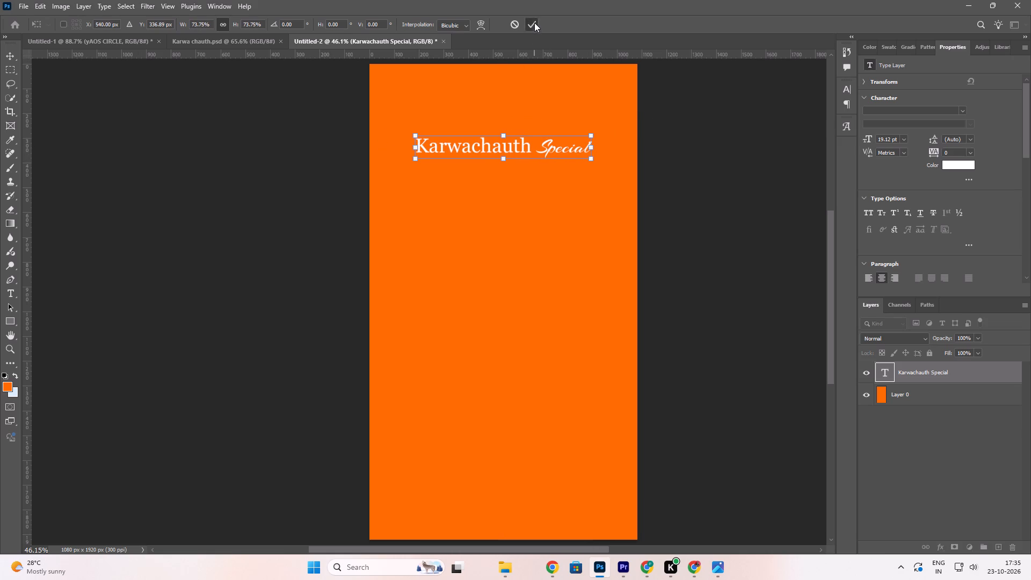
click(534, 23)
click(516, 149)
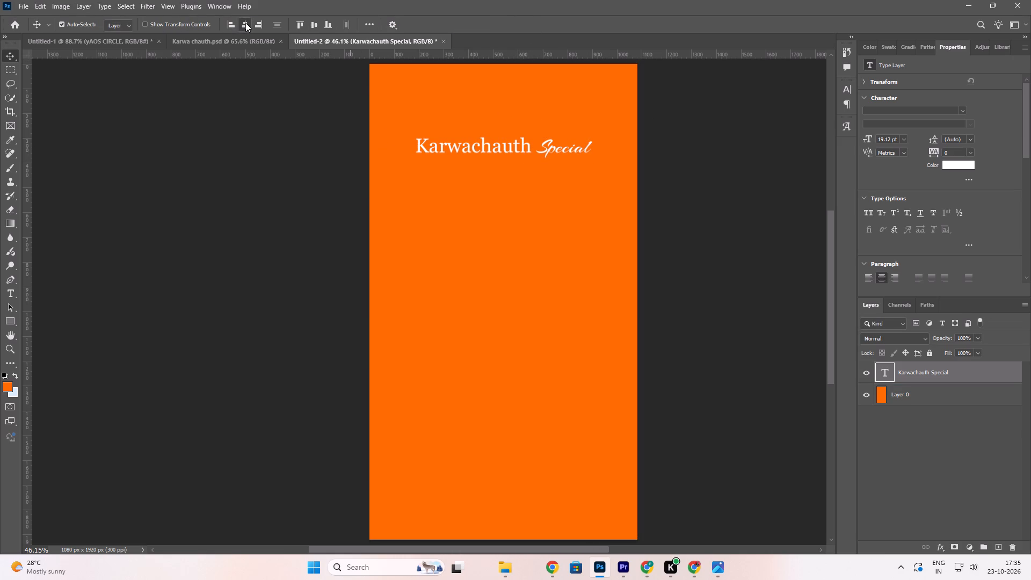
click(245, 23)
click(509, 149)
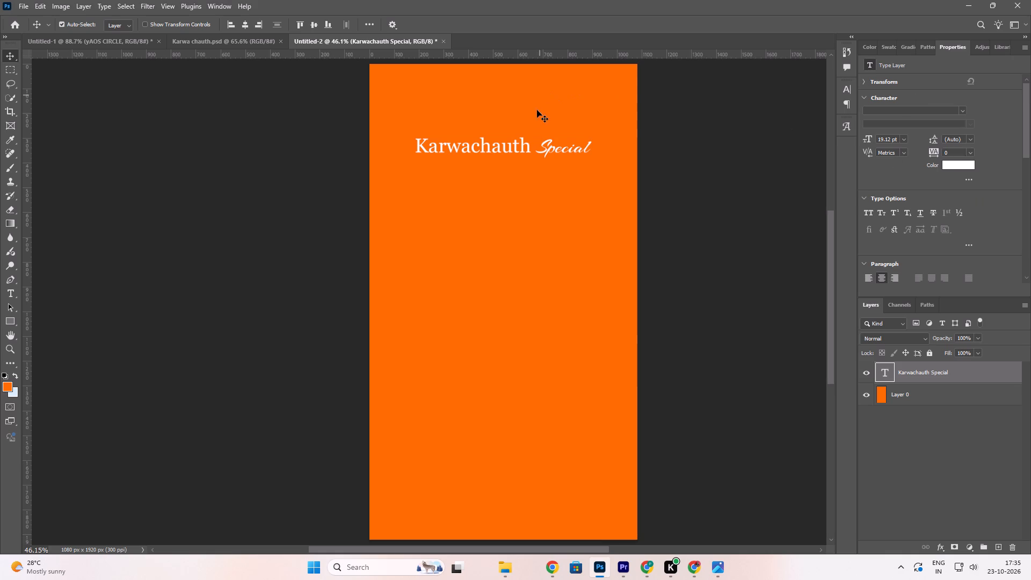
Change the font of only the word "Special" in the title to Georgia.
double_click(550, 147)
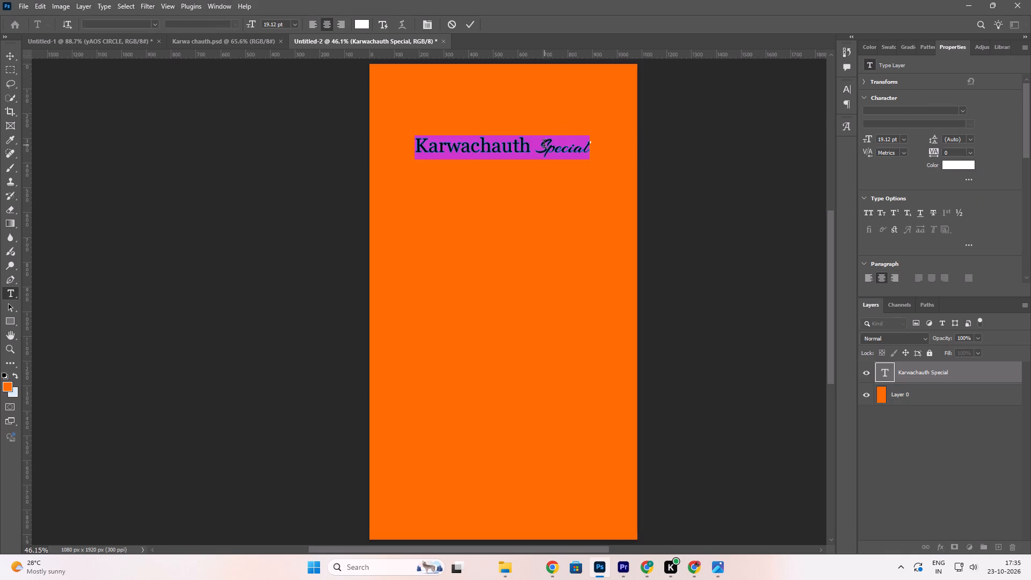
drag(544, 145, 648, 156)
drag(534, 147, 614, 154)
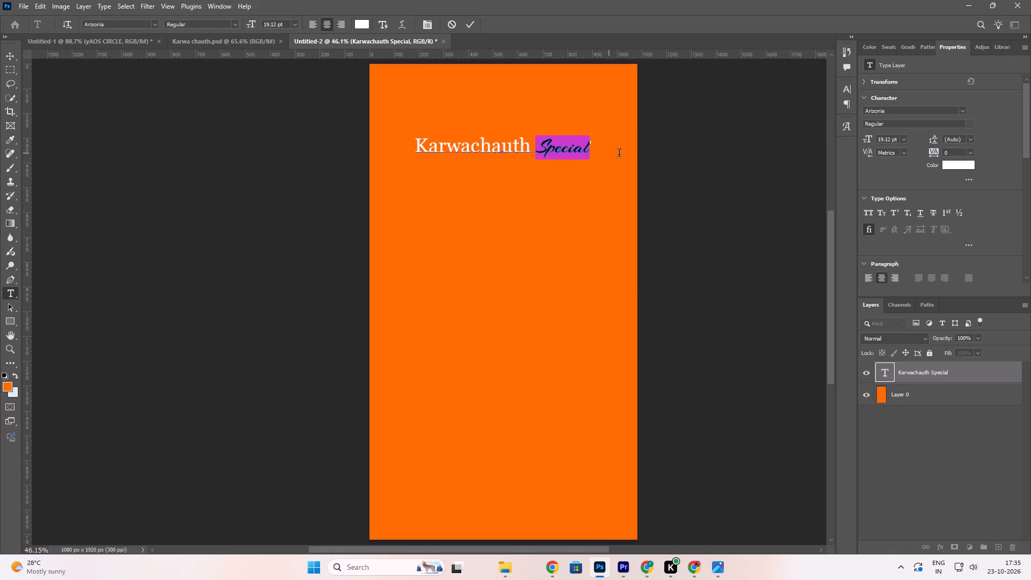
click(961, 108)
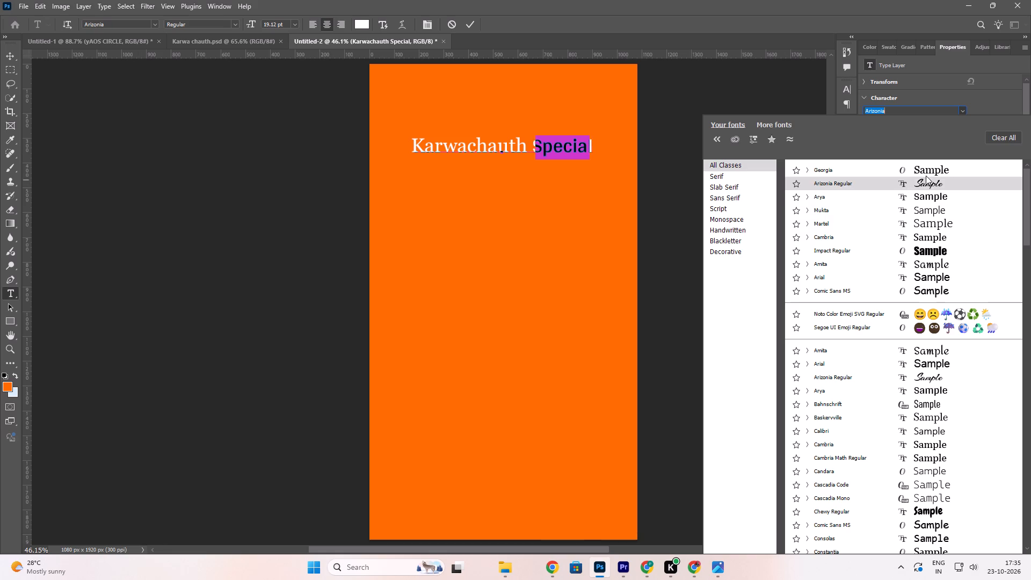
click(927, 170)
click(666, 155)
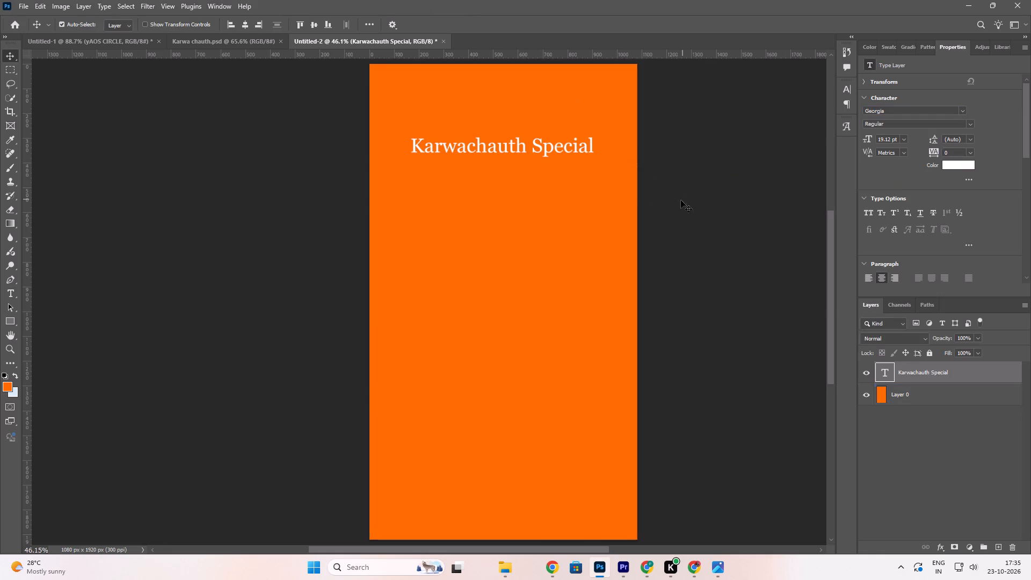
Preview different fonts on the whole "Karwachauth Special" title and apply Playfair Display.
click(565, 148)
click(962, 111)
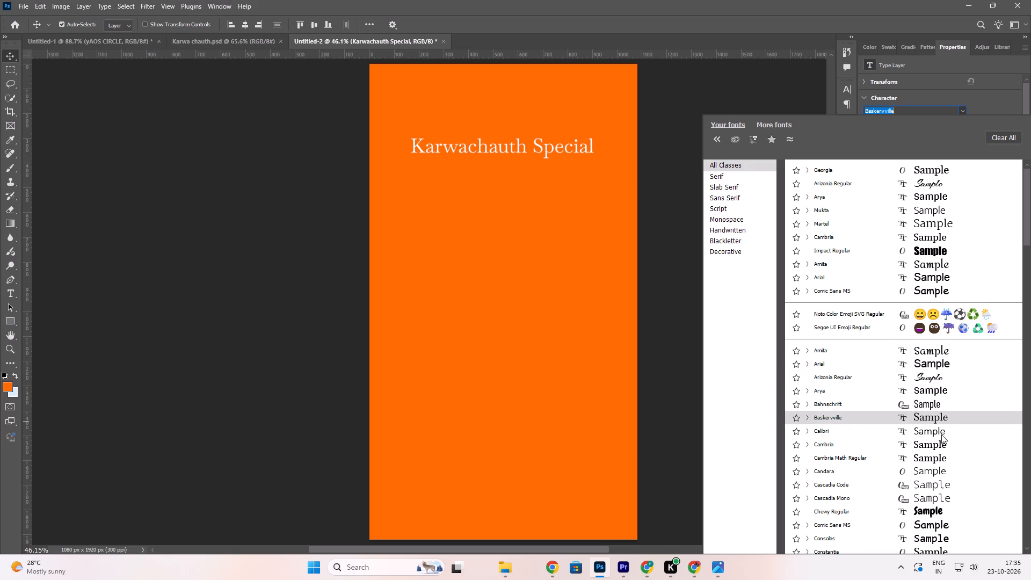
scroll(940, 446, down, 5)
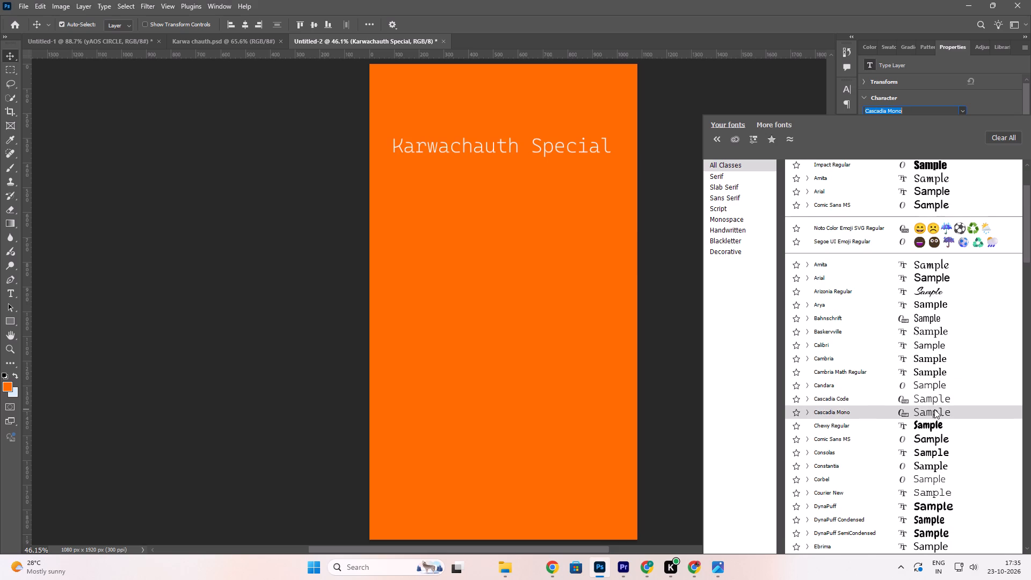
scroll(934, 409, down, 4)
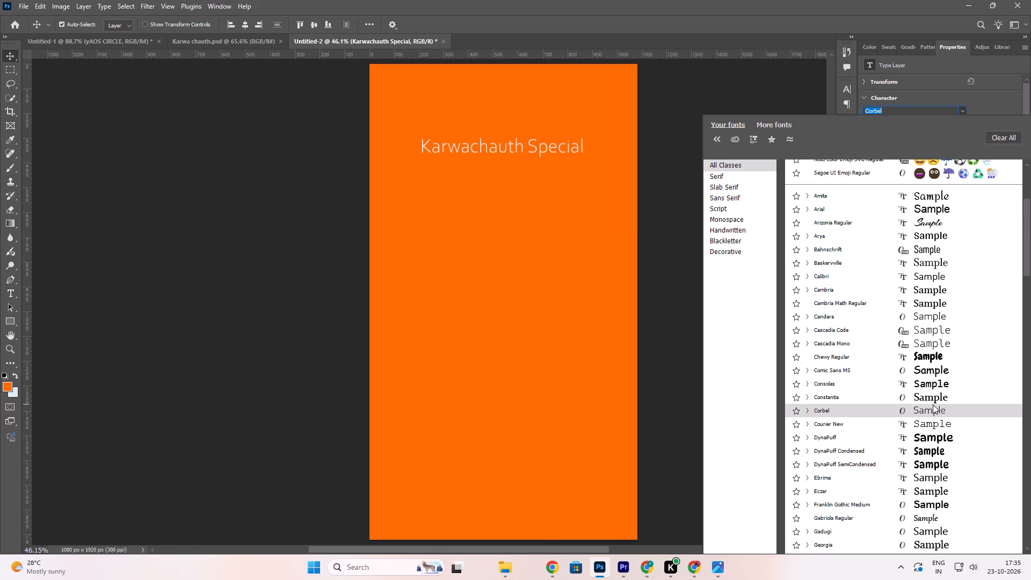
scroll(934, 426, down, 5)
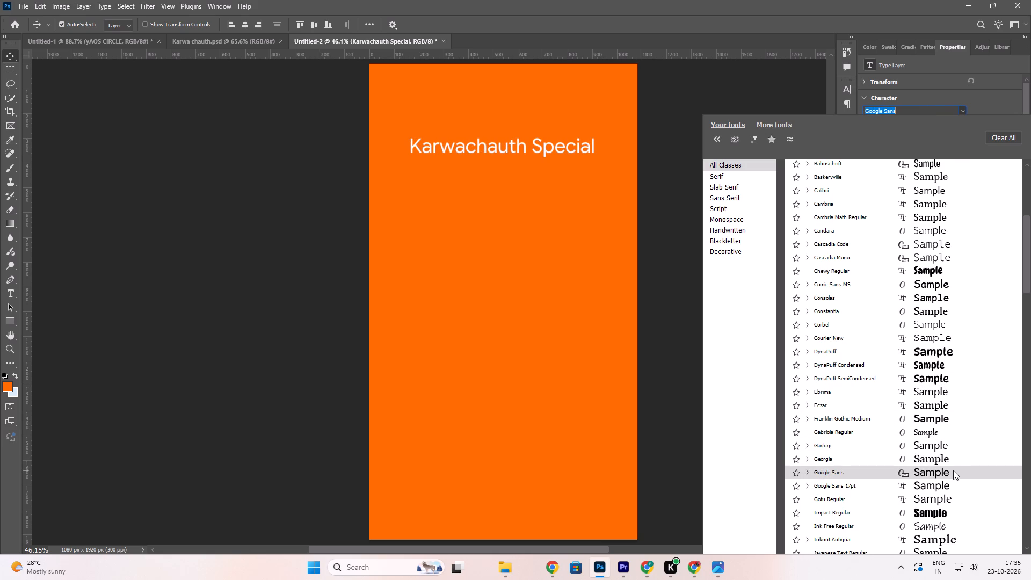
scroll(953, 467, down, 6)
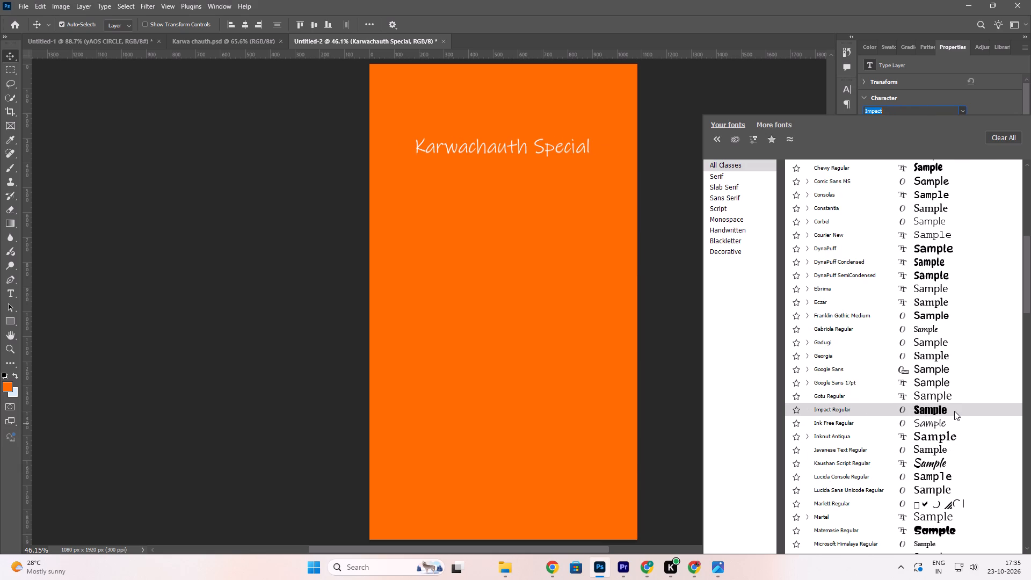
scroll(947, 453, down, 2)
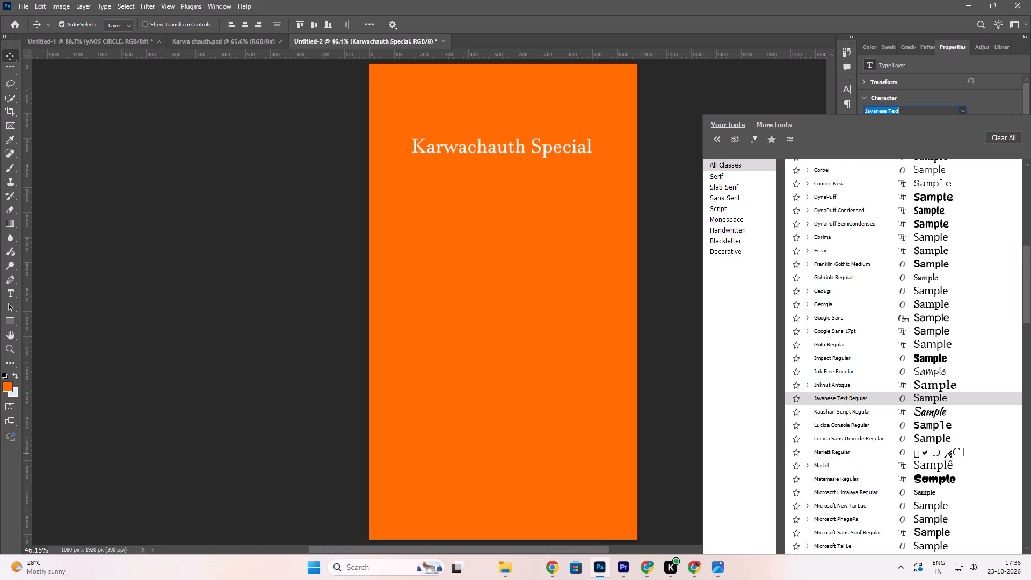
scroll(947, 453, down, 4)
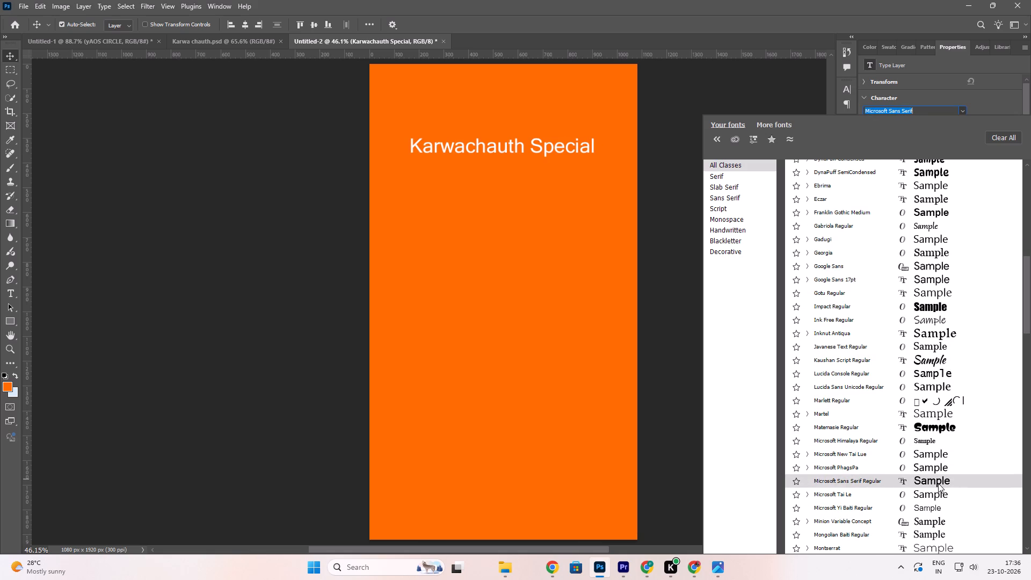
scroll(938, 483, down, 4)
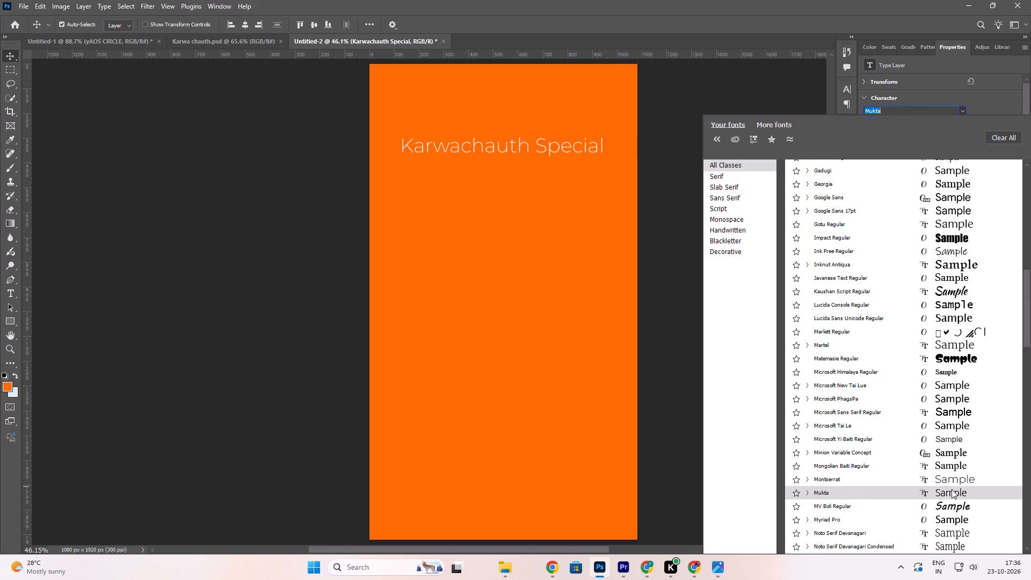
scroll(952, 490, down, 6)
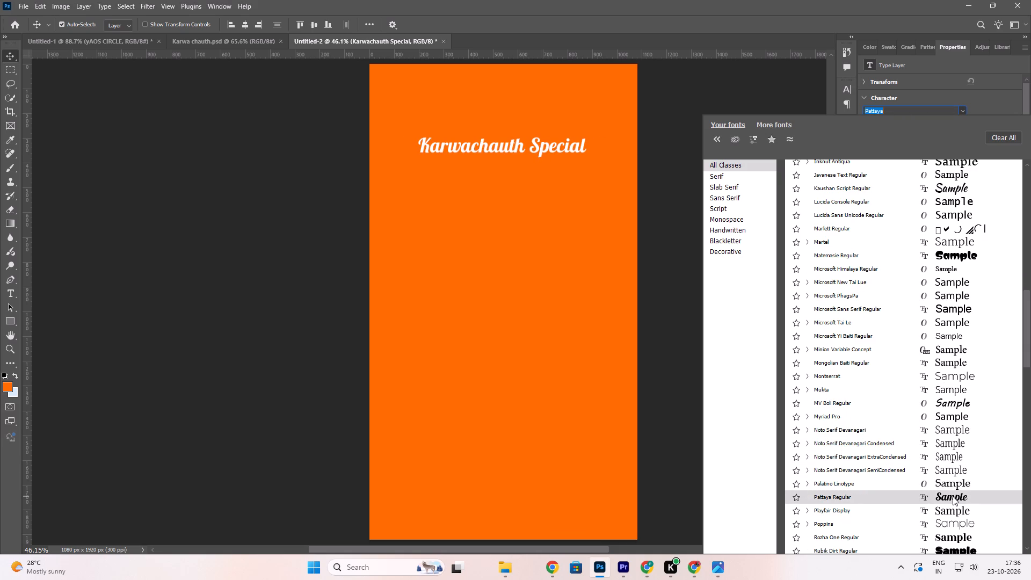
scroll(953, 496, down, 1)
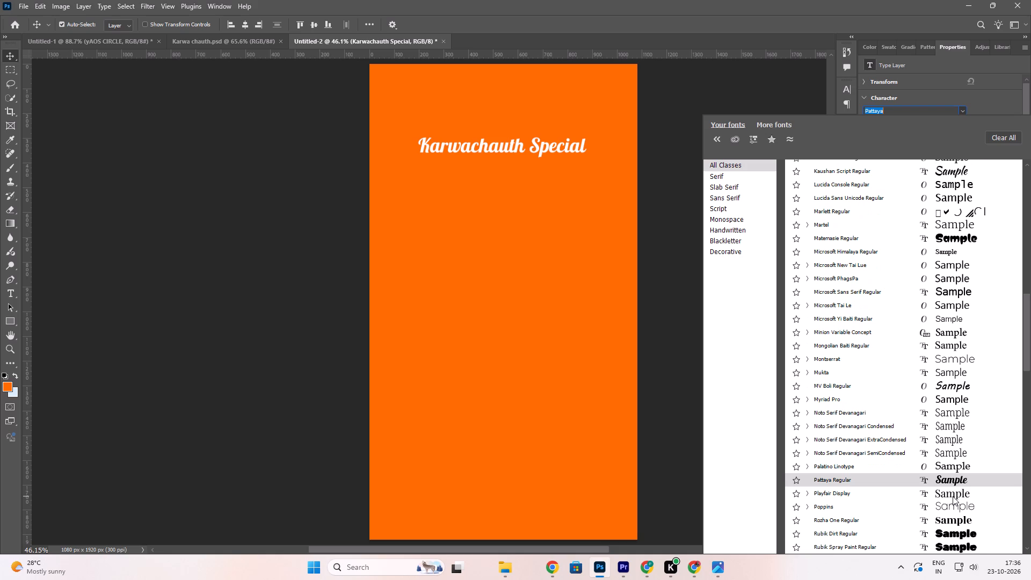
click(953, 492)
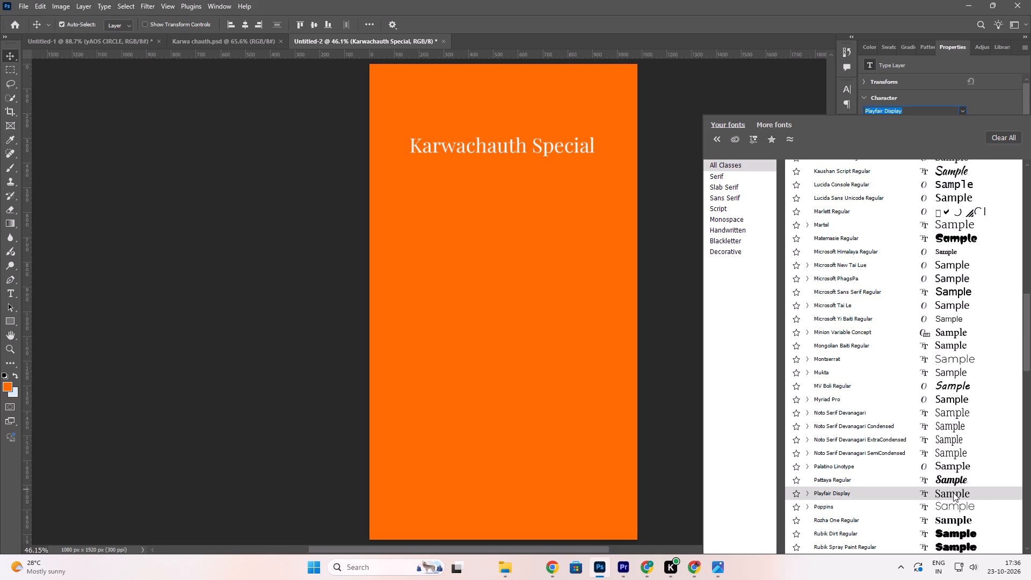
click(575, 147)
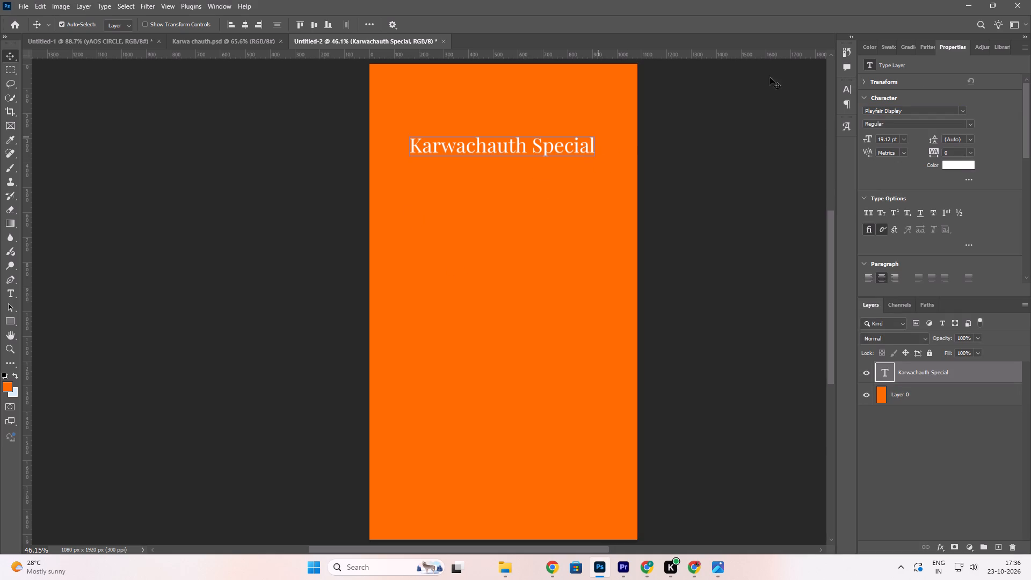
Set the font style of the "Karwachauth Special" title to Medium.
click(970, 122)
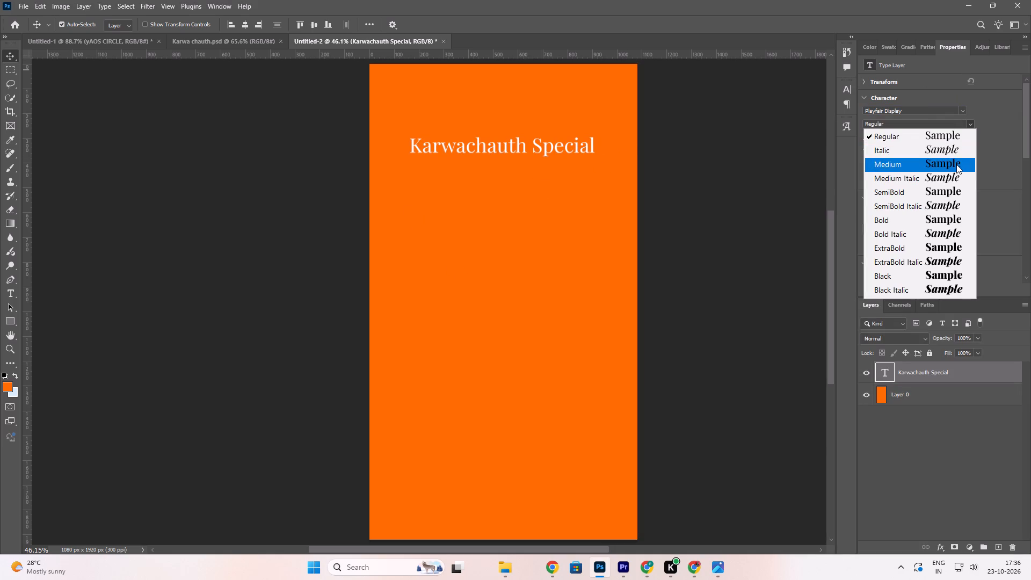
click(956, 164)
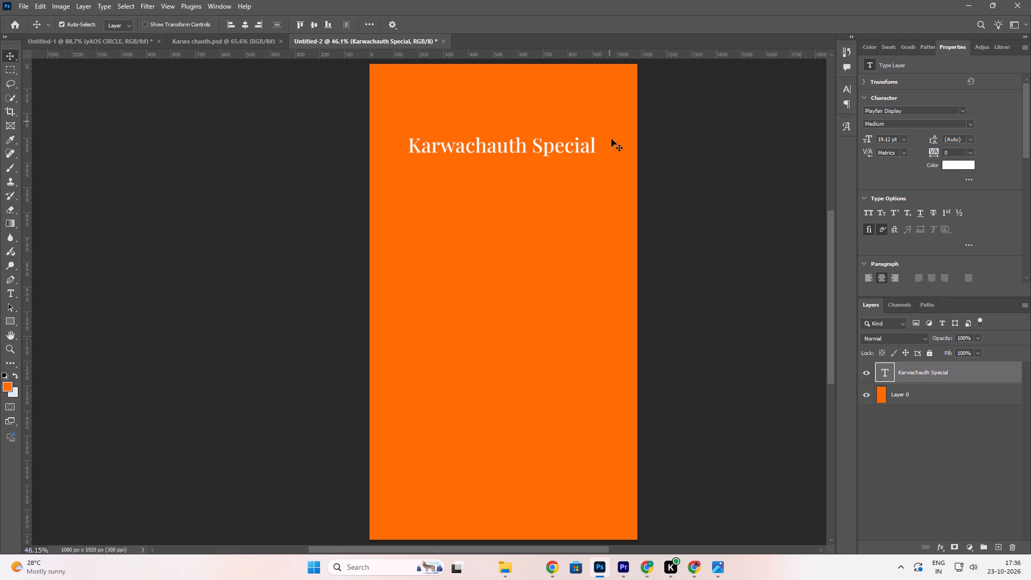
click(529, 148)
Save the document as a Photoshop file named "text krwachauth" in the Agarwal > FESTIVE POST folder, with Maximize Compatibility on.
key(ctrl+s)
key(BackSpace)
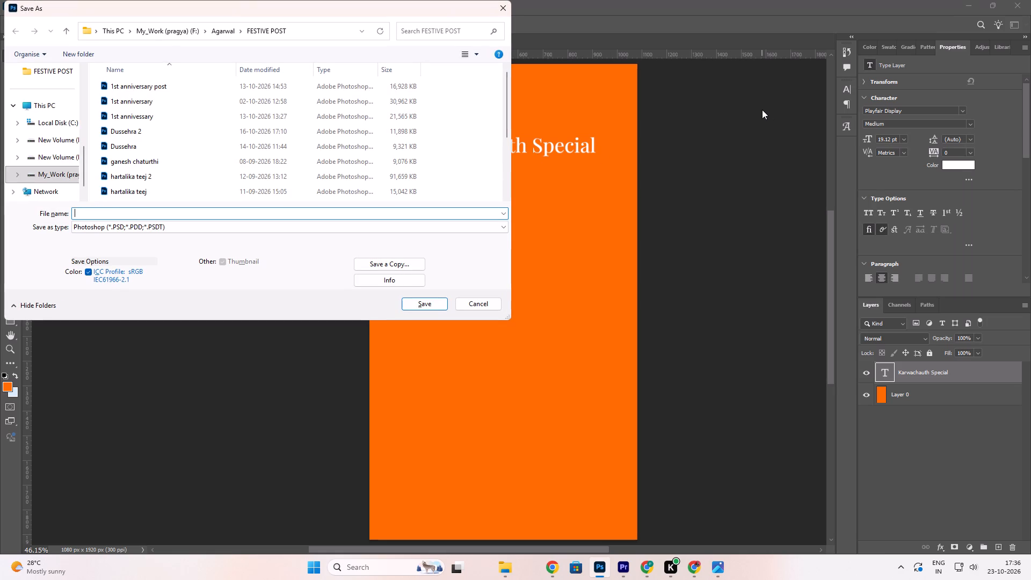
key(BackSpace)
text(text)
key(space)
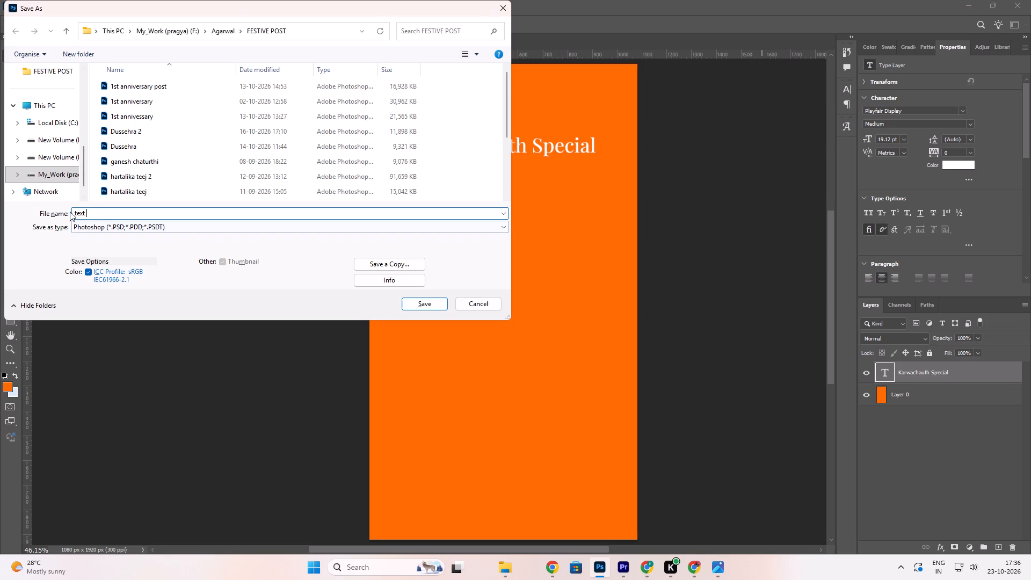
text(krwachauth)
click(61, 175)
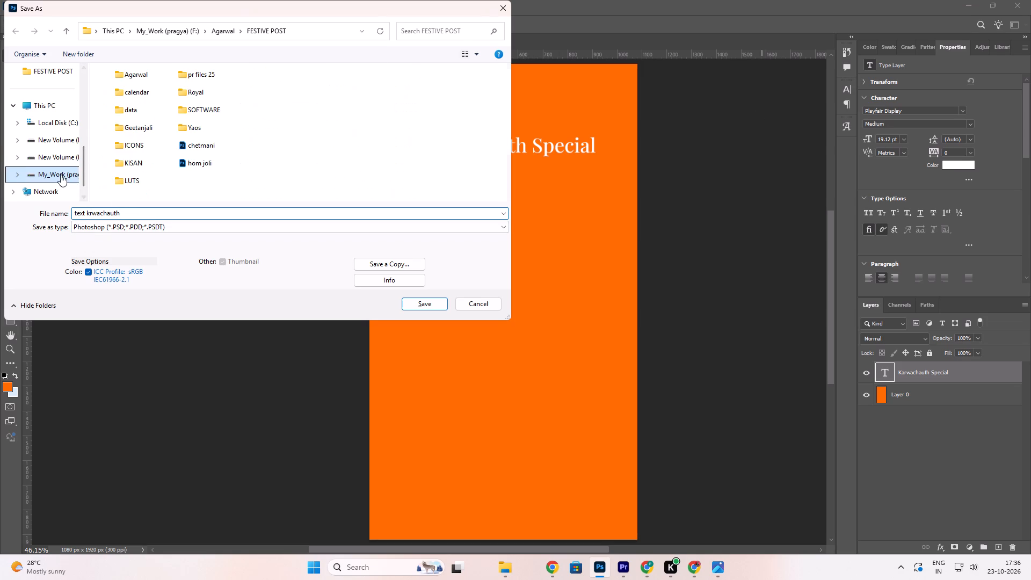
double_click(144, 83)
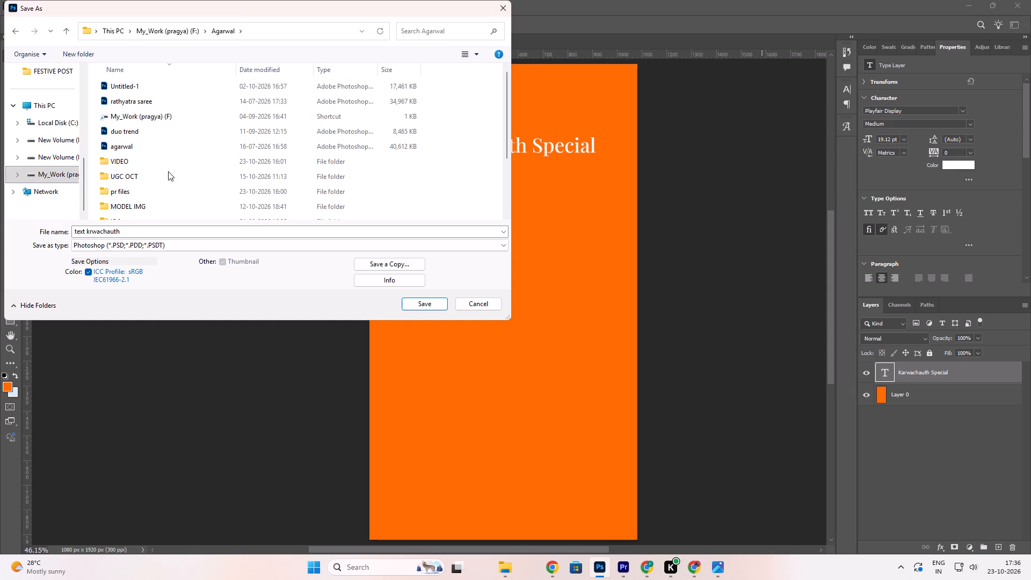
scroll(156, 146, down, 4)
scroll(148, 122, up, 1)
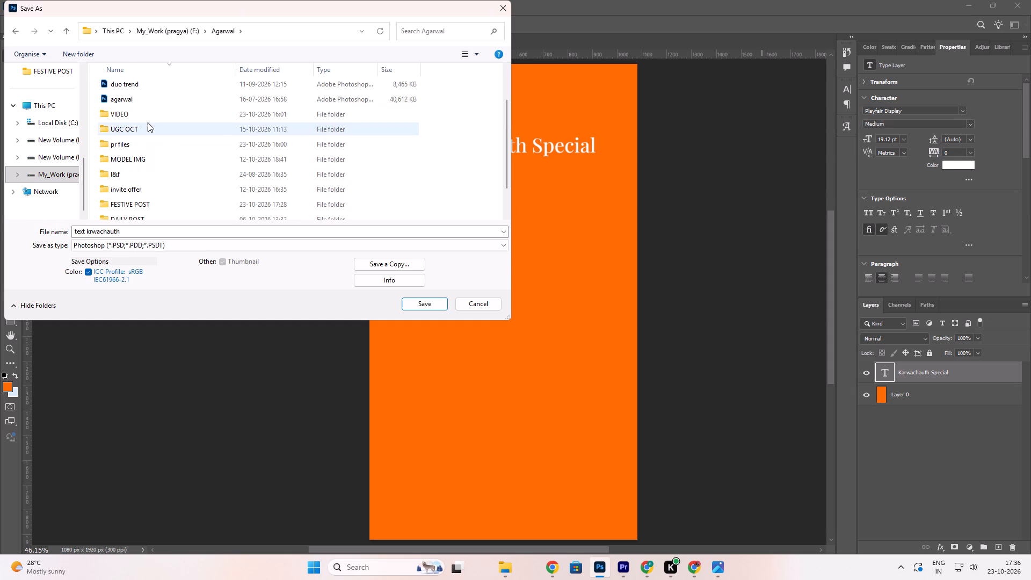
scroll(161, 199, down, 2)
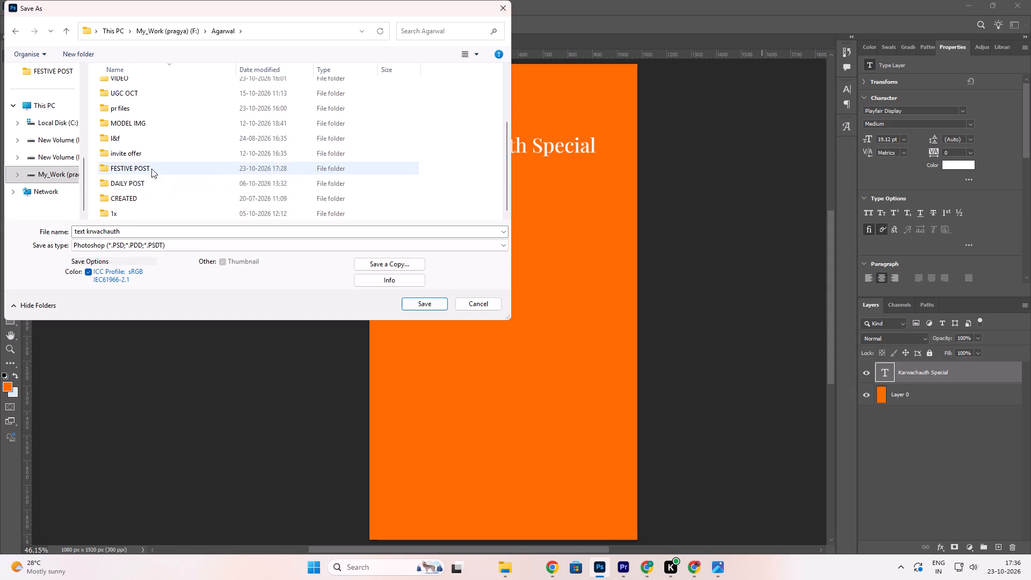
double_click(151, 169)
click(439, 301)
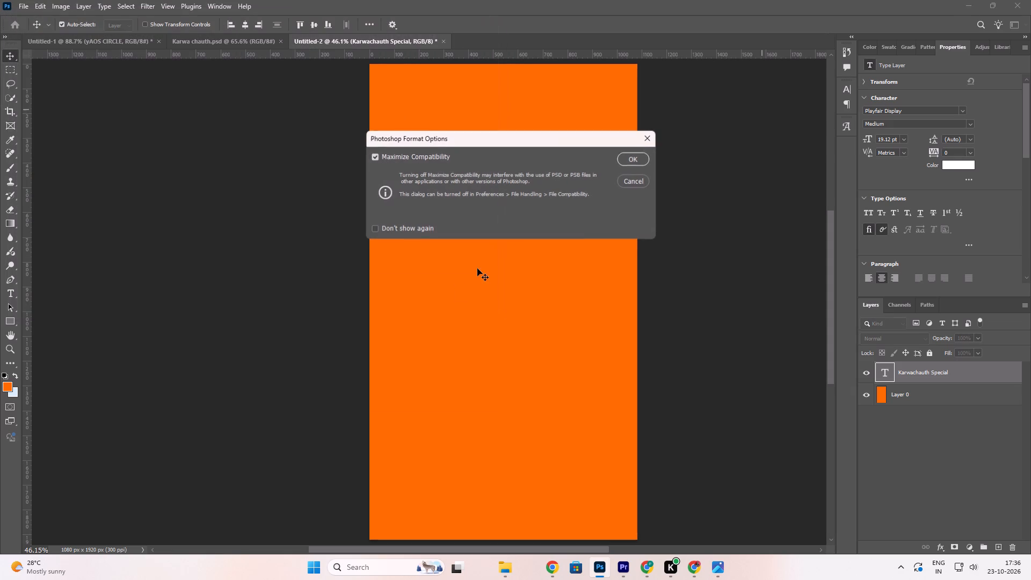
click(633, 162)
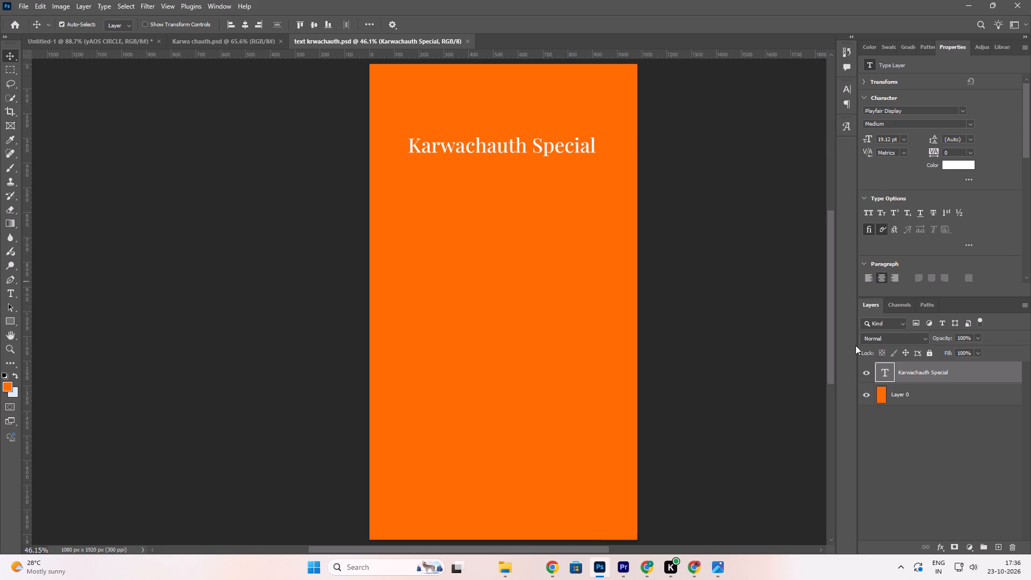
Hide the orange background layer, Layer 0, and save the document.
click(868, 396)
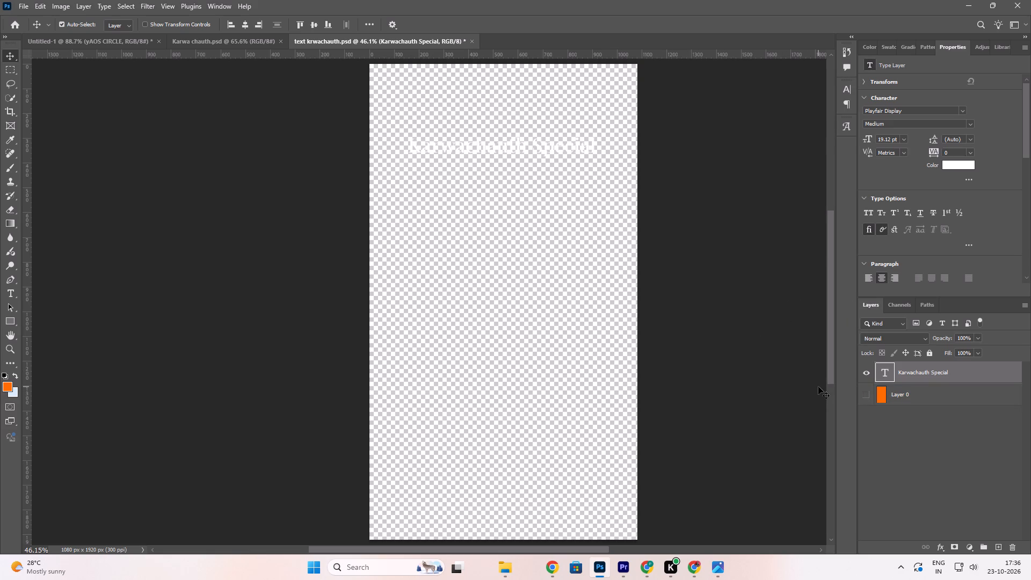
key(ctrl+s)
Export the graphic as a 1080 x 1920 px JPG named "text krwachauth" in the FESTIVE POST folder.
click(21, 6)
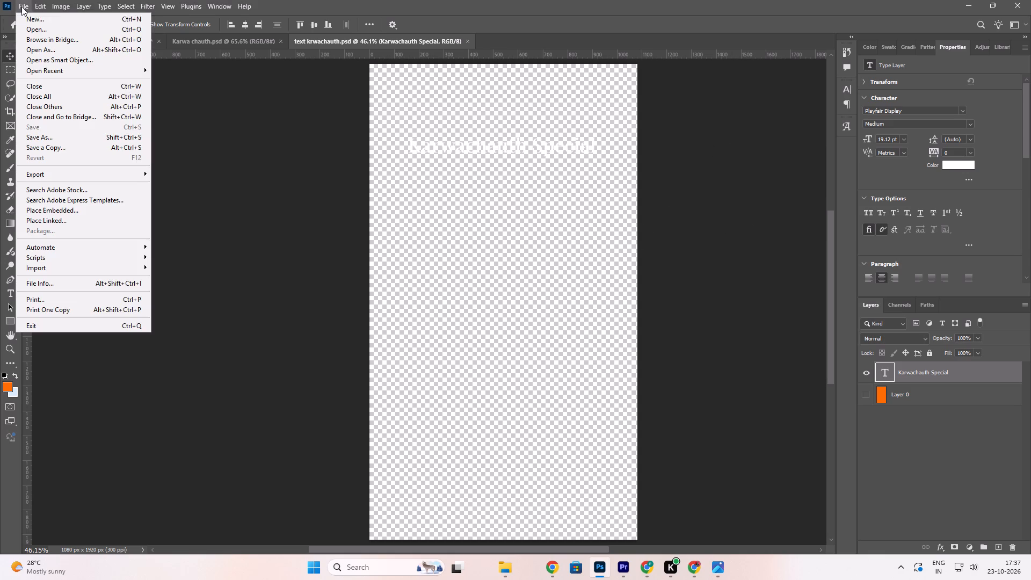
click(62, 171)
click(175, 185)
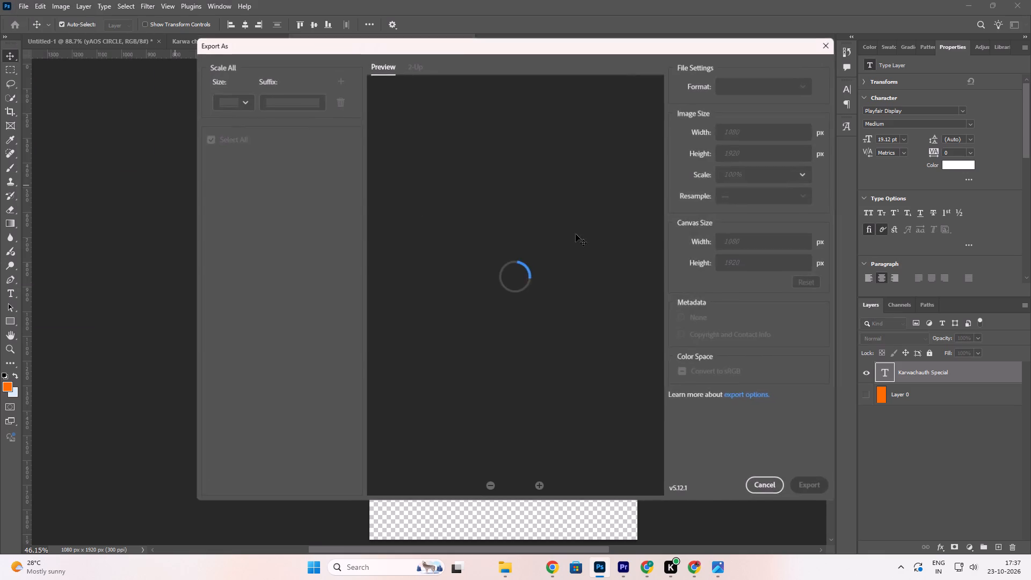
click(816, 483)
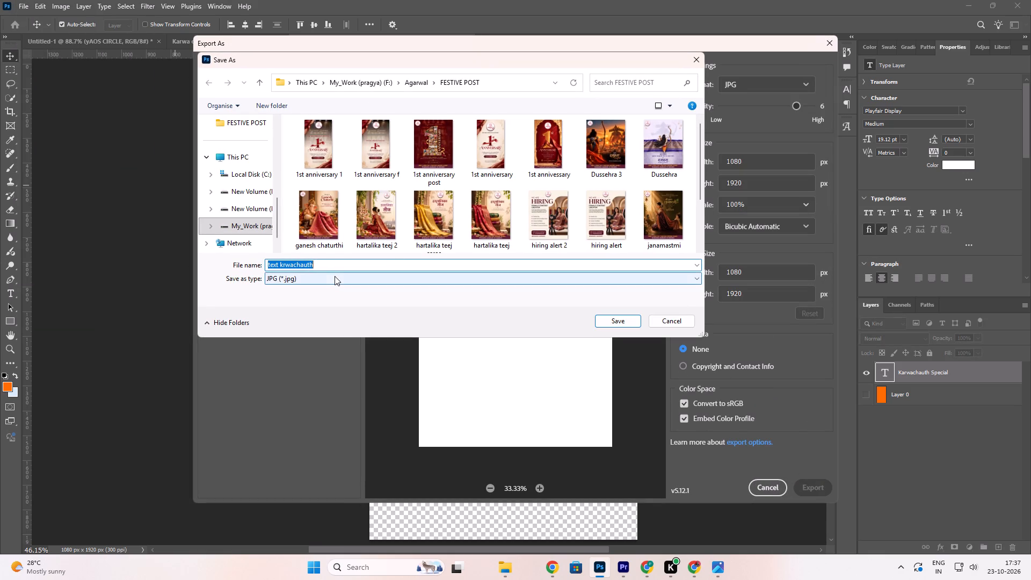
scroll(335, 276, down, 5)
scroll(432, 213, down, 11)
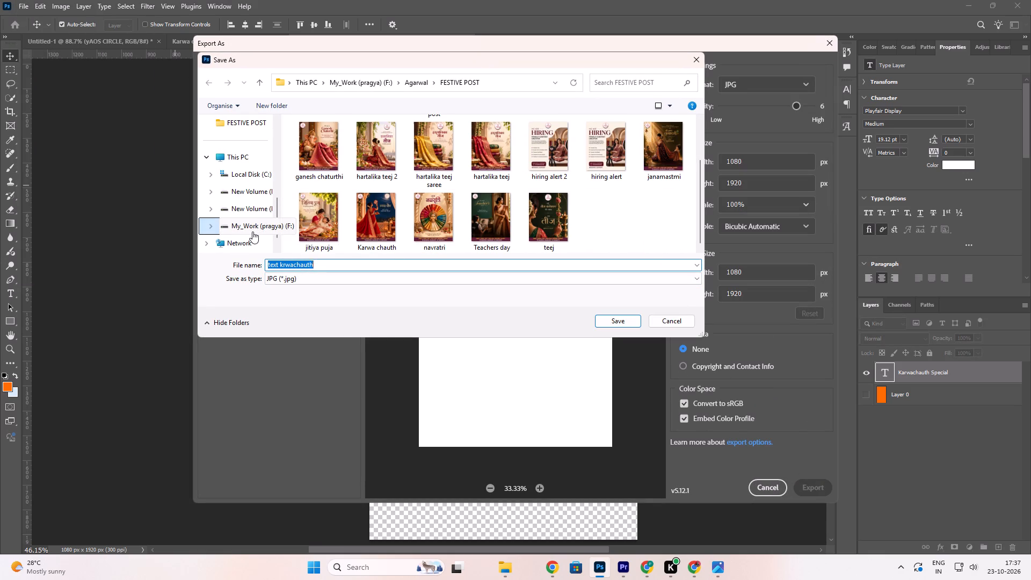
click(630, 322)
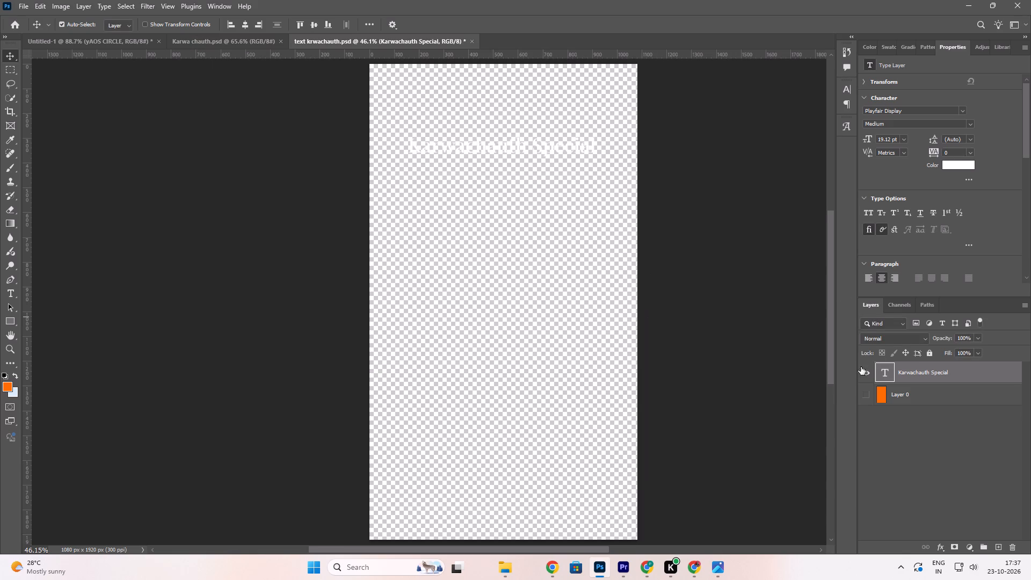
Switch to Premiere and look at the two open WhatsApp Video sequences of the agrwal saree 23 oct project.
click(630, 571)
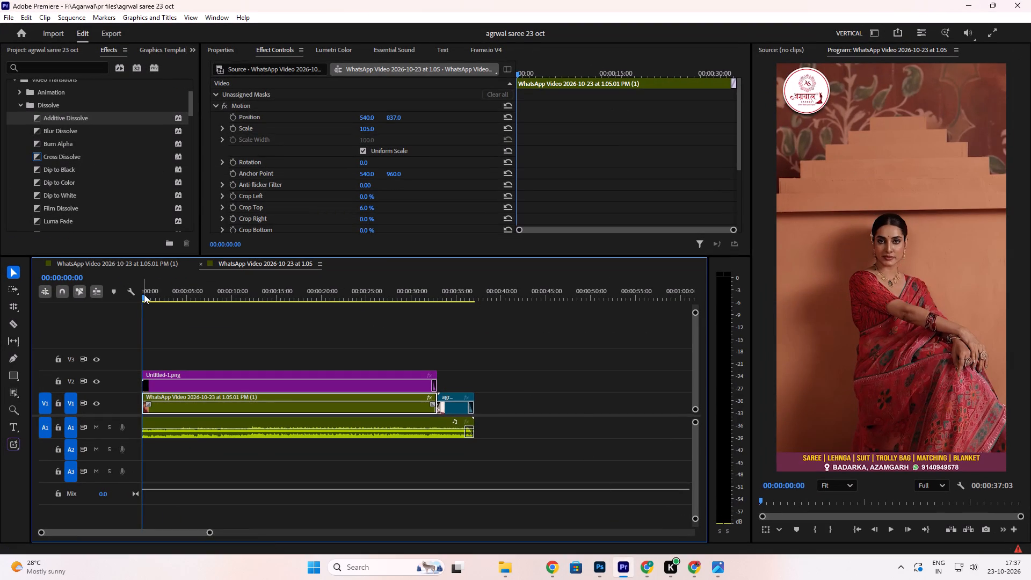
click(157, 264)
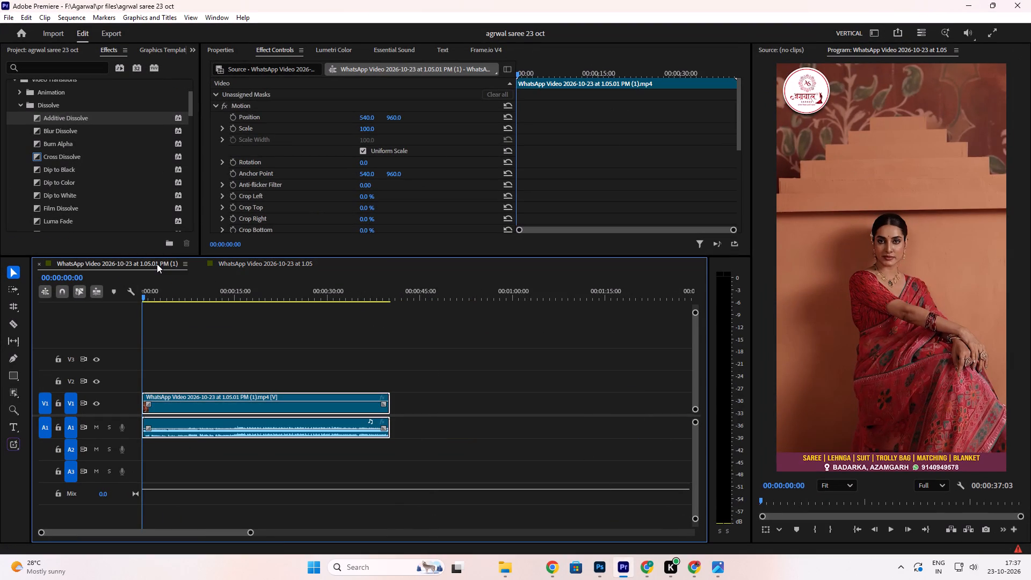
click(272, 265)
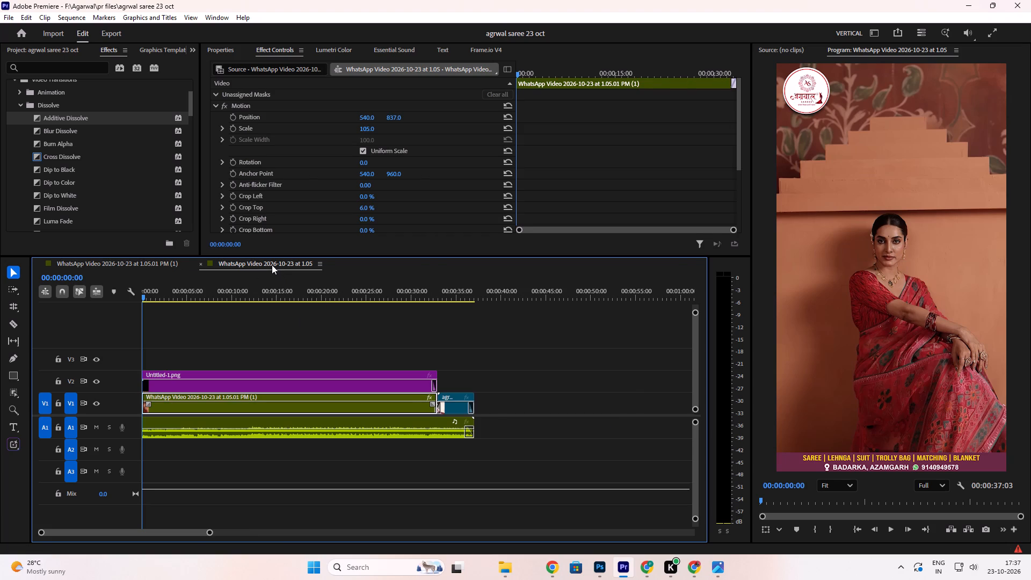
Browse the Agarwal folder in File Explorer and open the Premiere project "agarwal saree collection" from its pr files subfolder.
click(509, 574)
click(484, 522)
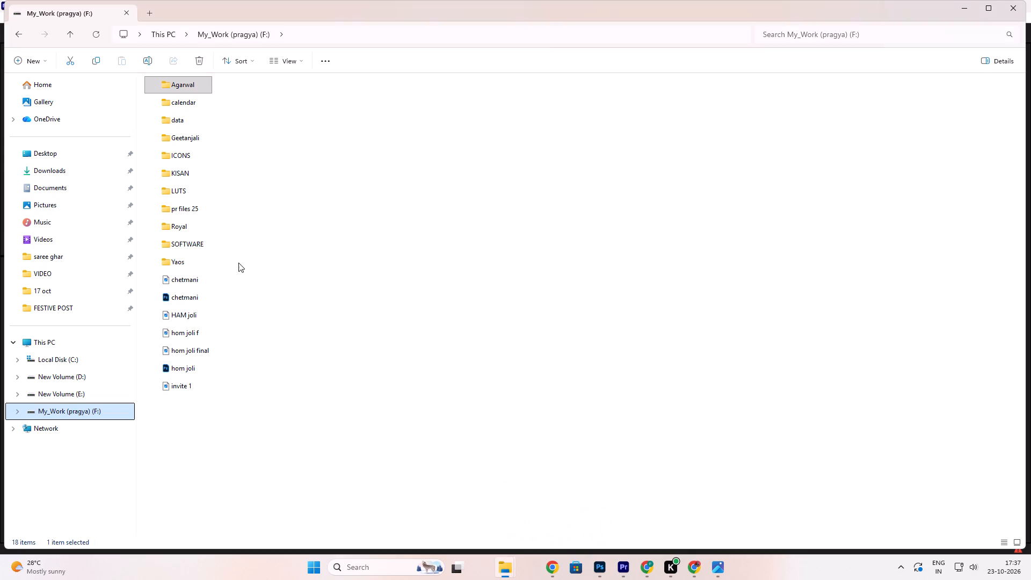
click(21, 37)
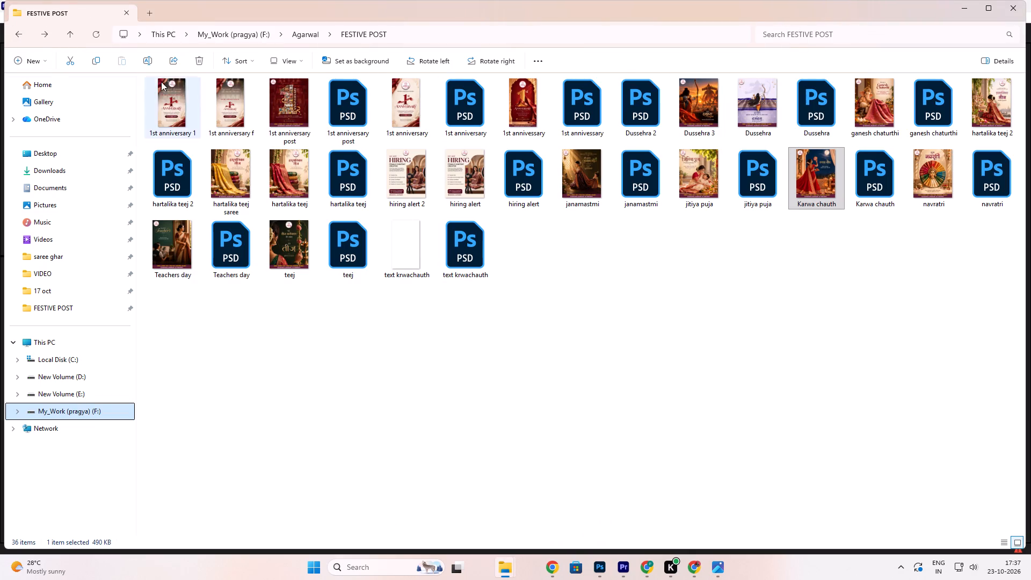
click(18, 29)
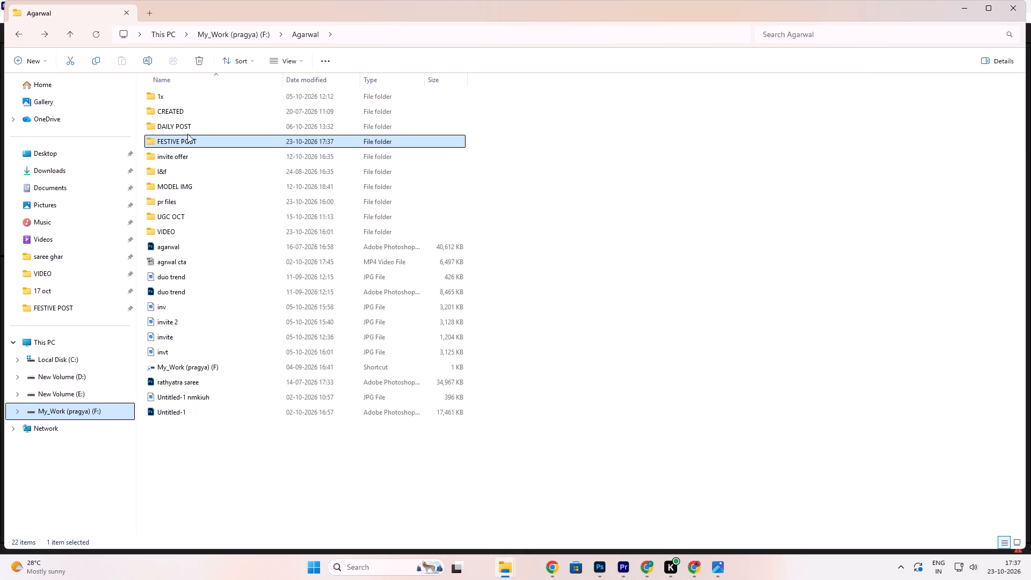
double_click(188, 127)
click(18, 31)
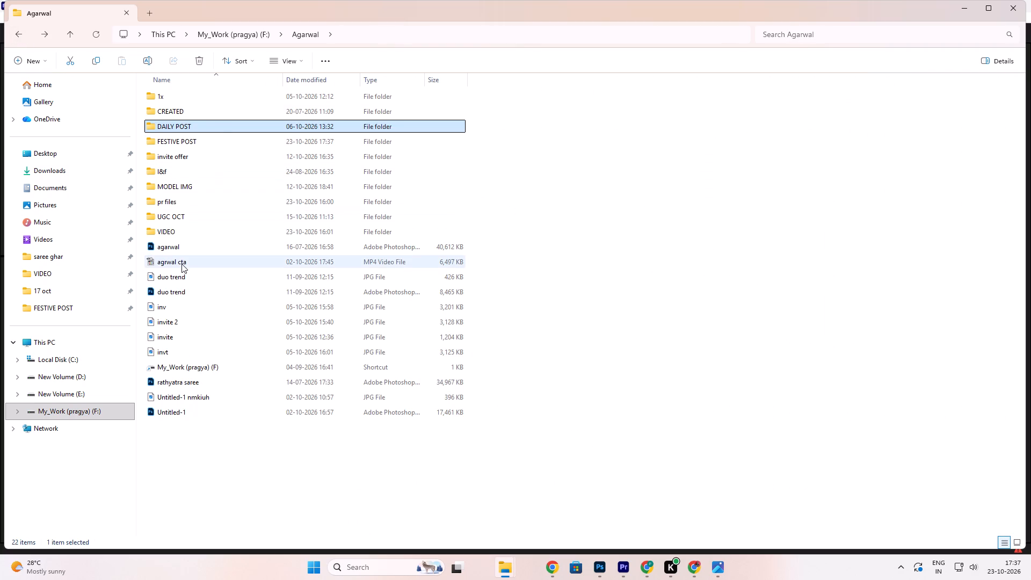
click(178, 235)
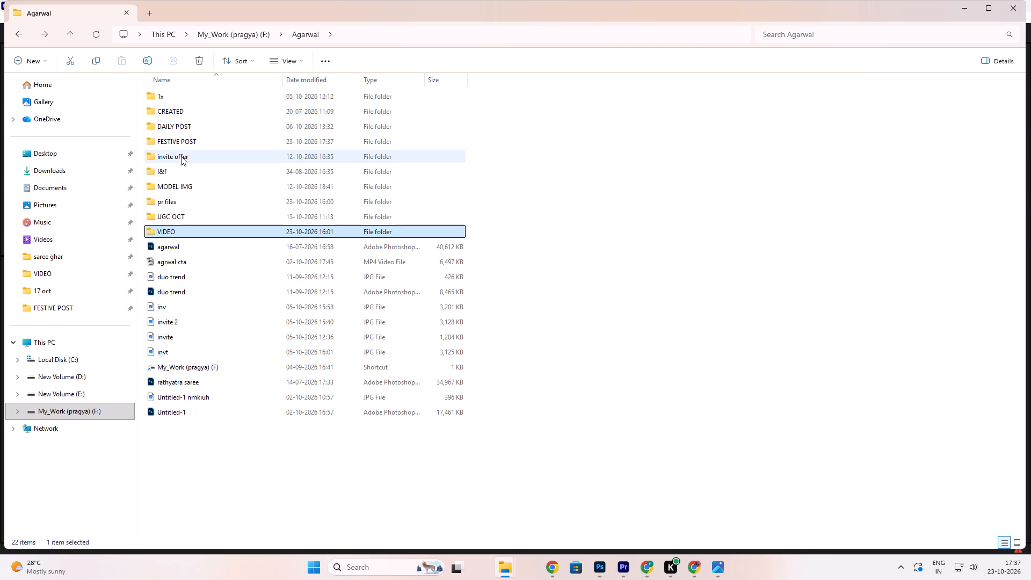
double_click(179, 205)
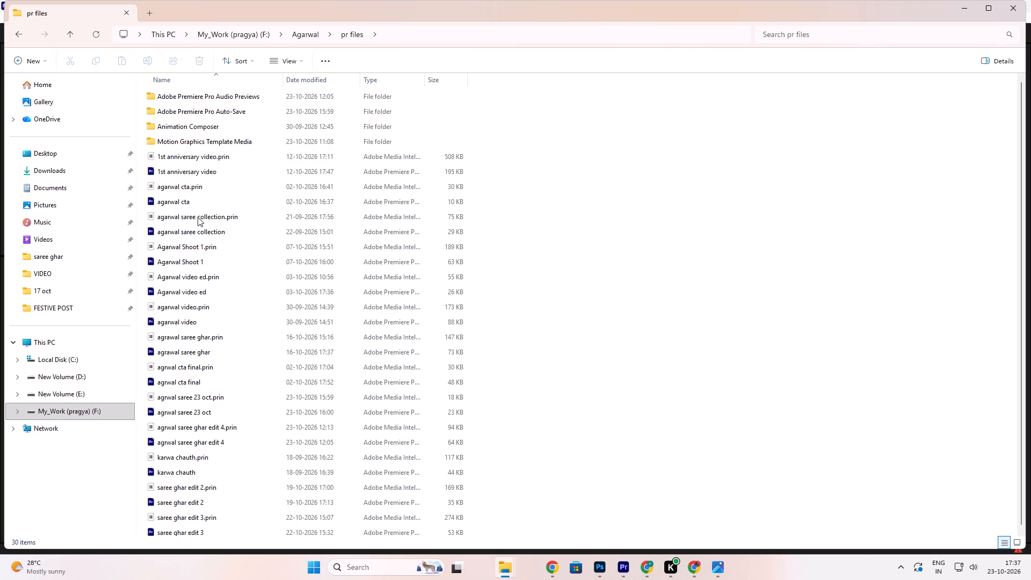
double_click(197, 231)
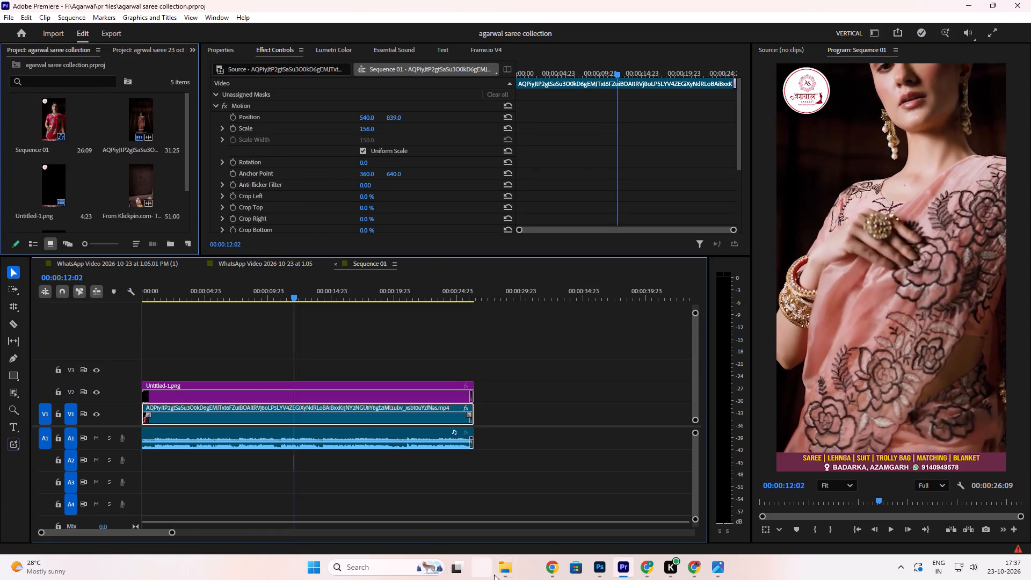
Return to the Agarwal > pr files folder in File Explorer to look for another Premiere project.
click(510, 573)
click(477, 522)
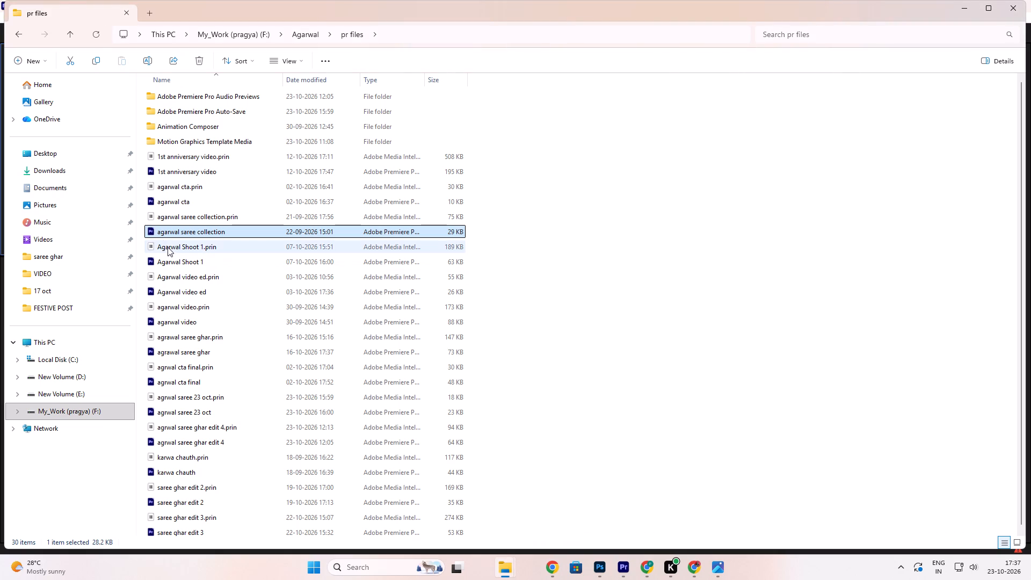
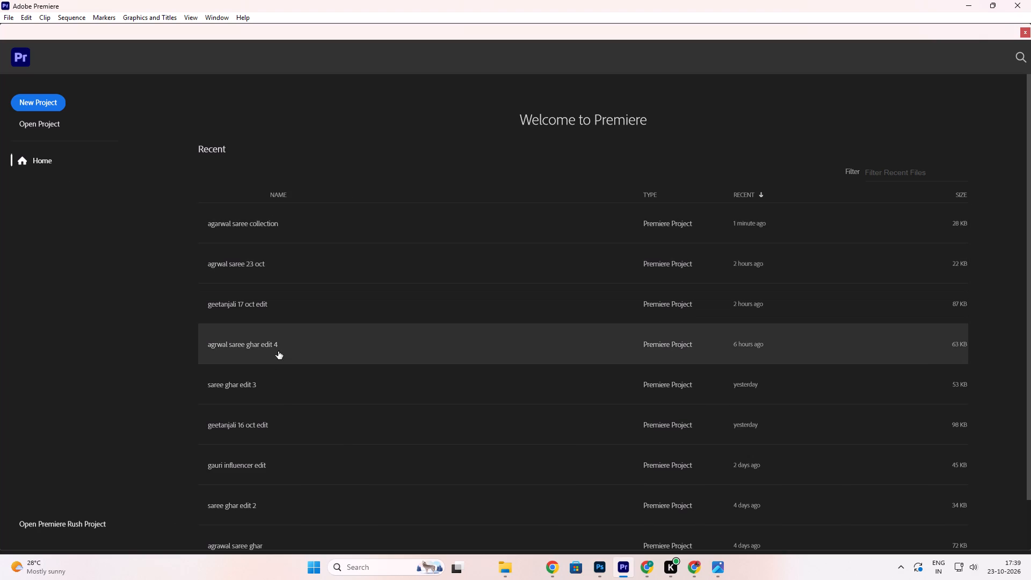
Open the recent Premiere project "agrwal saree ghar edit 4".
click(274, 345)
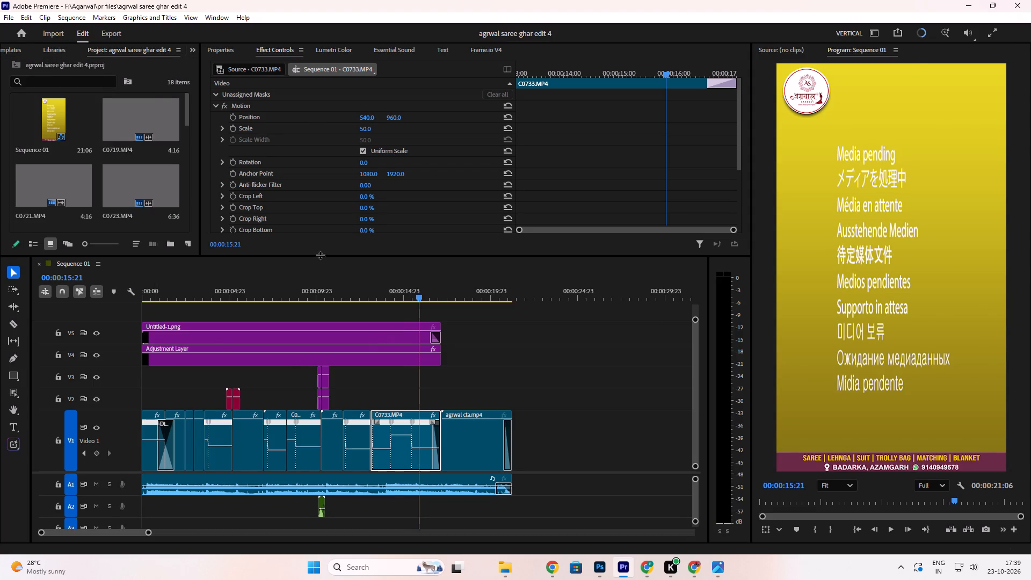
drag(130, 472, 135, 494)
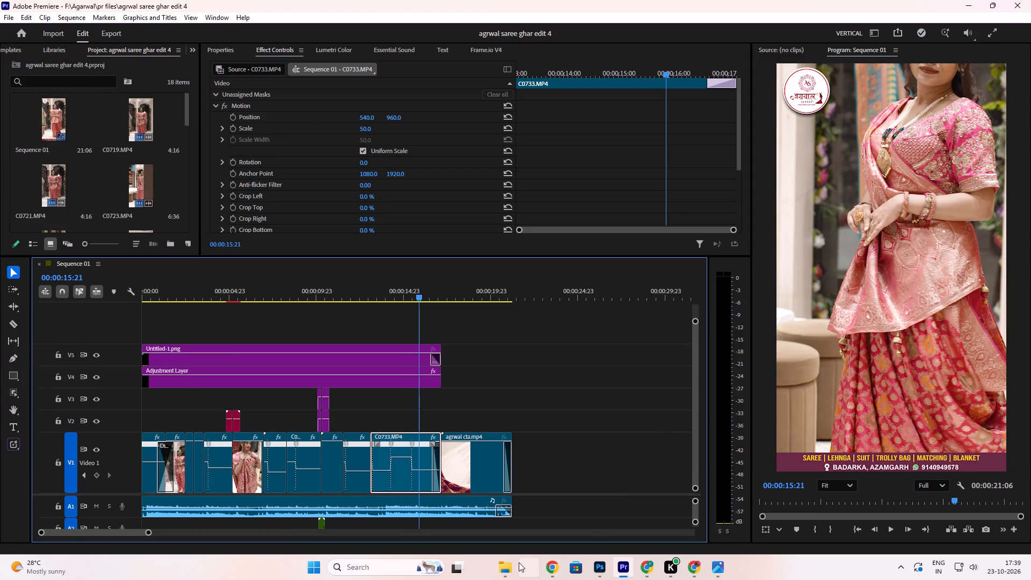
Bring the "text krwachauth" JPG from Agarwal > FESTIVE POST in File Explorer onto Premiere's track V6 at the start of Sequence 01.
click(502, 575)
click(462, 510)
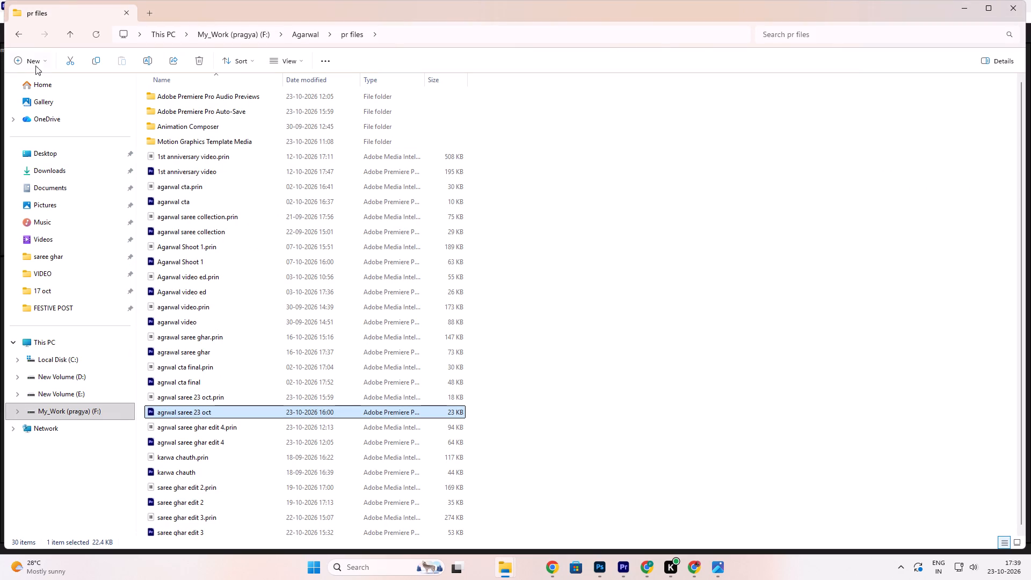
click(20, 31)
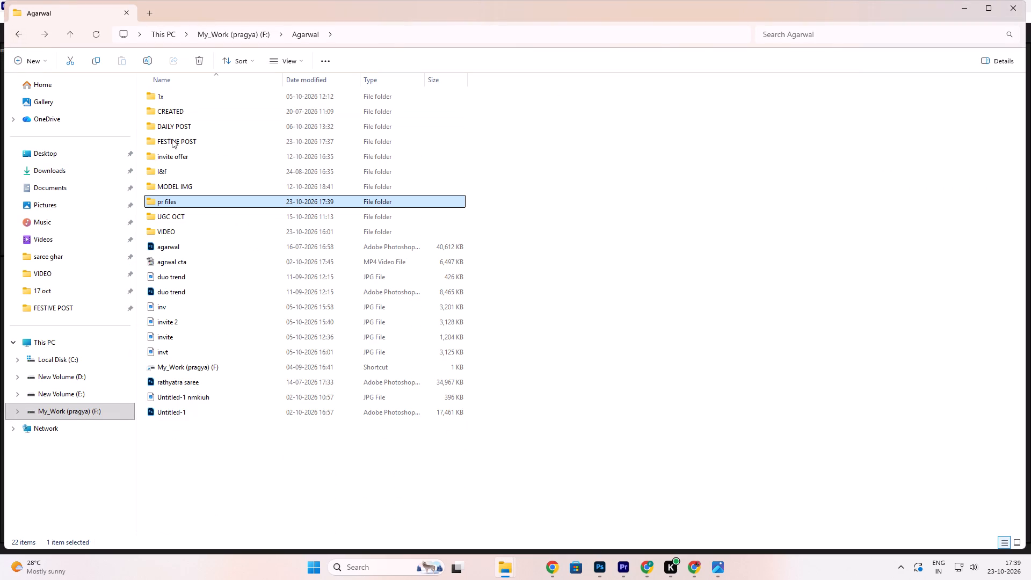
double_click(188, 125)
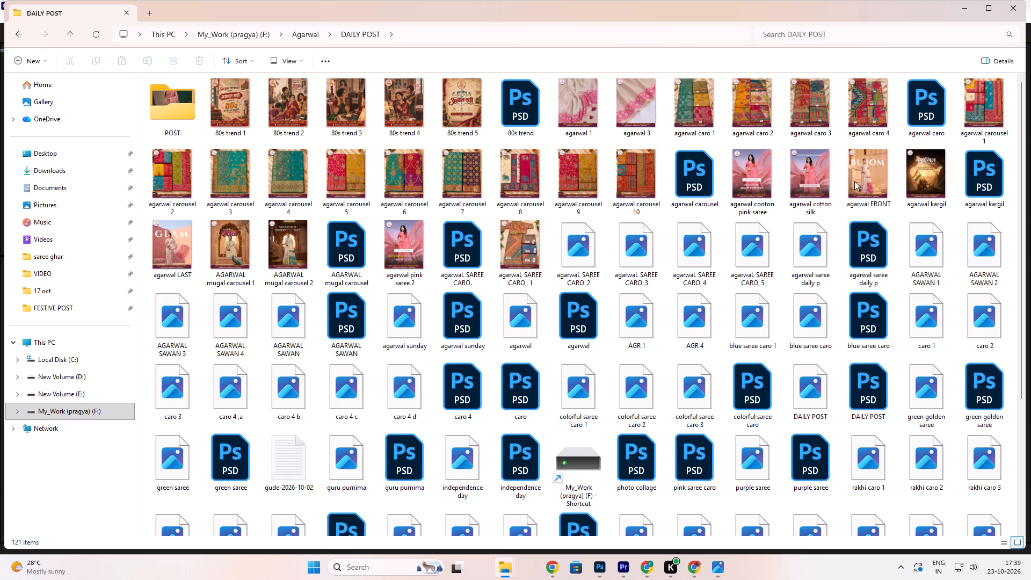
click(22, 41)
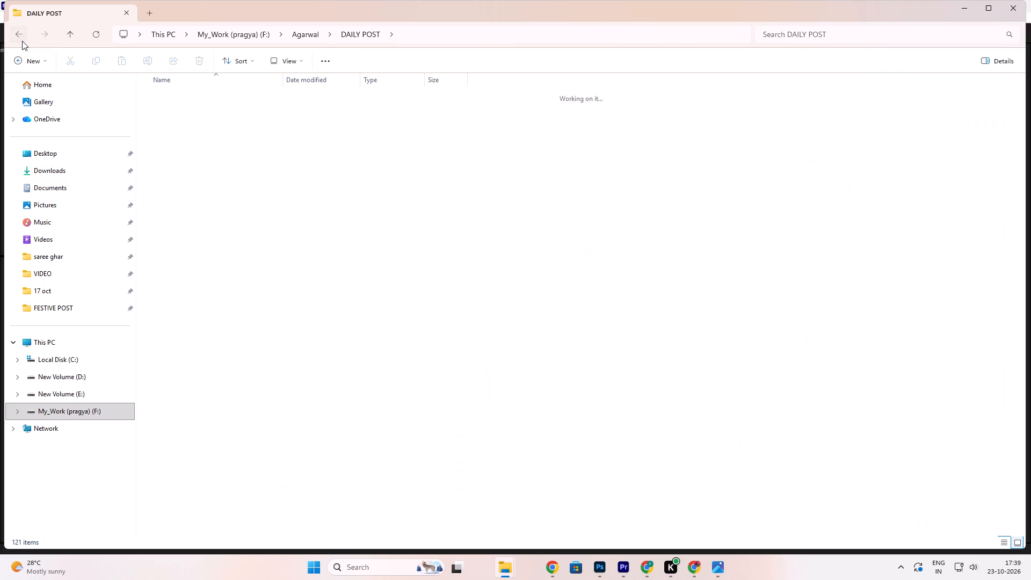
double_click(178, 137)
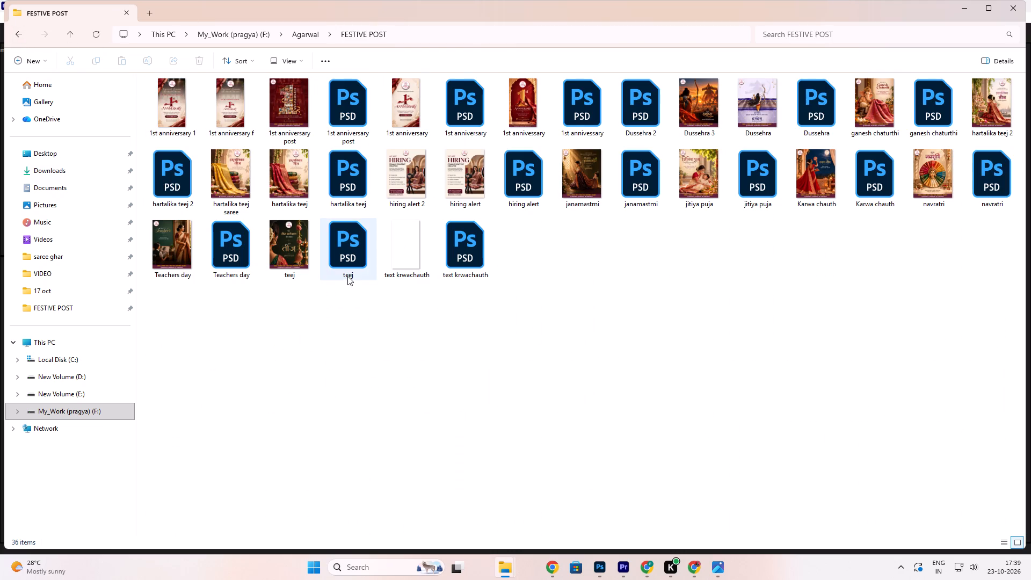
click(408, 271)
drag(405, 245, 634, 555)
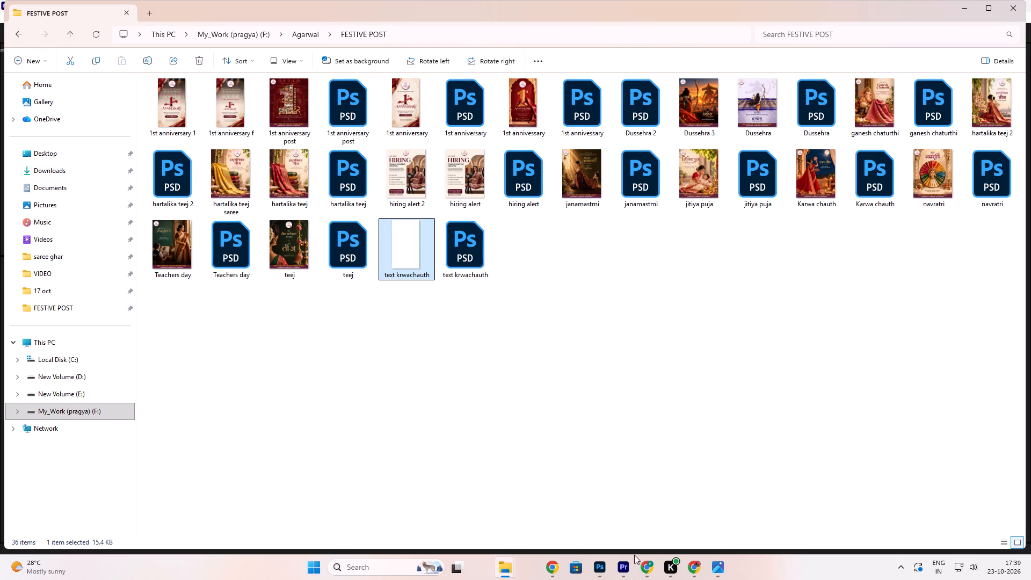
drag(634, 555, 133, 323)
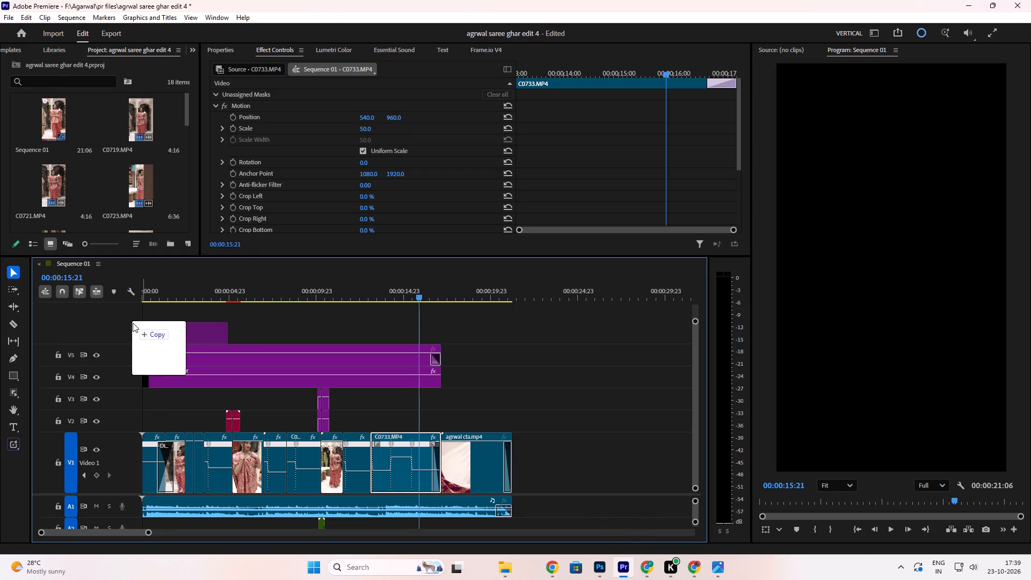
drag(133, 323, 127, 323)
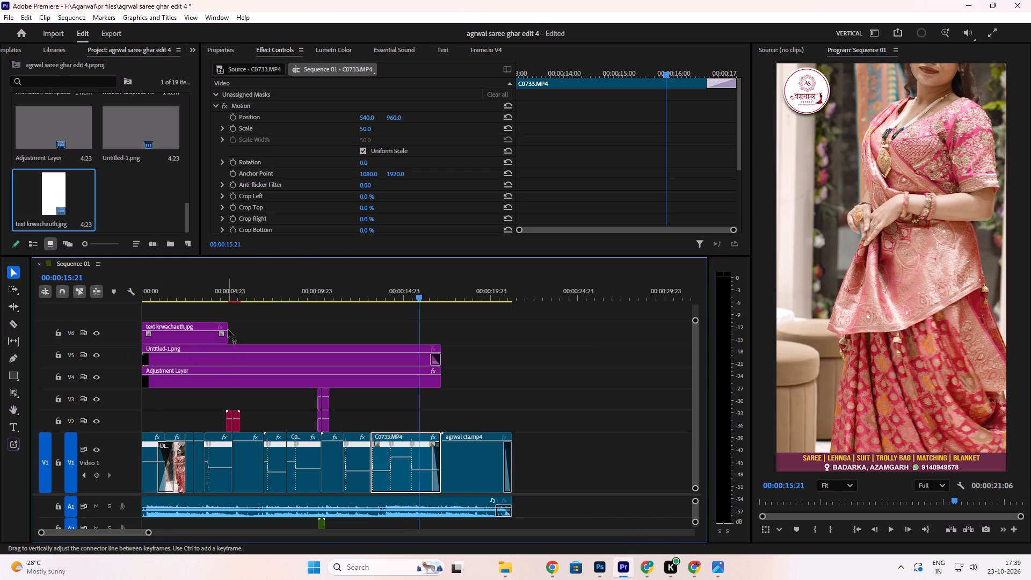
Preview the text krwachauth.jpg overlay near the start of Sequence 01, and hide track V6 to compare the footage beneath.
click(188, 334)
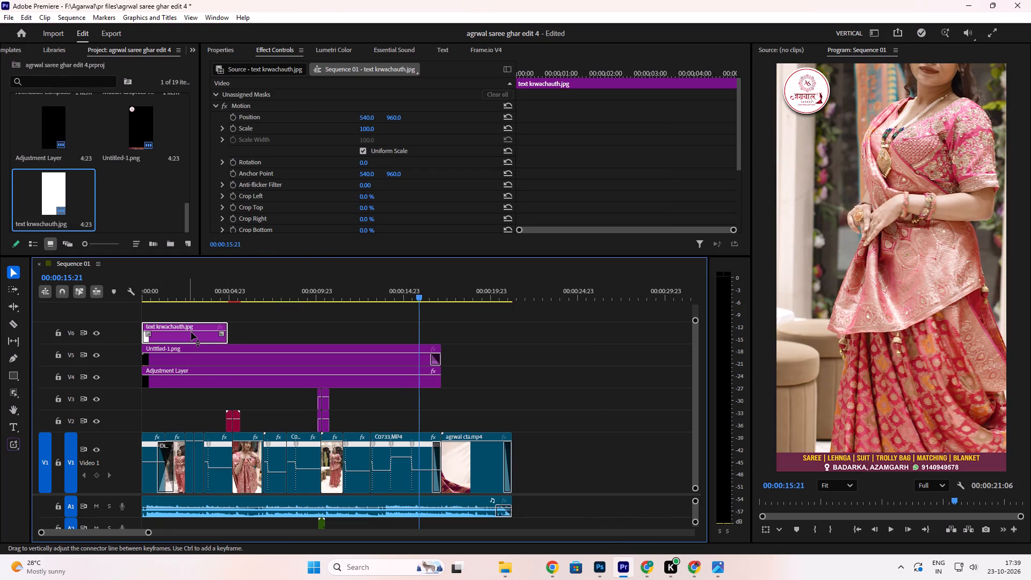
click(193, 295)
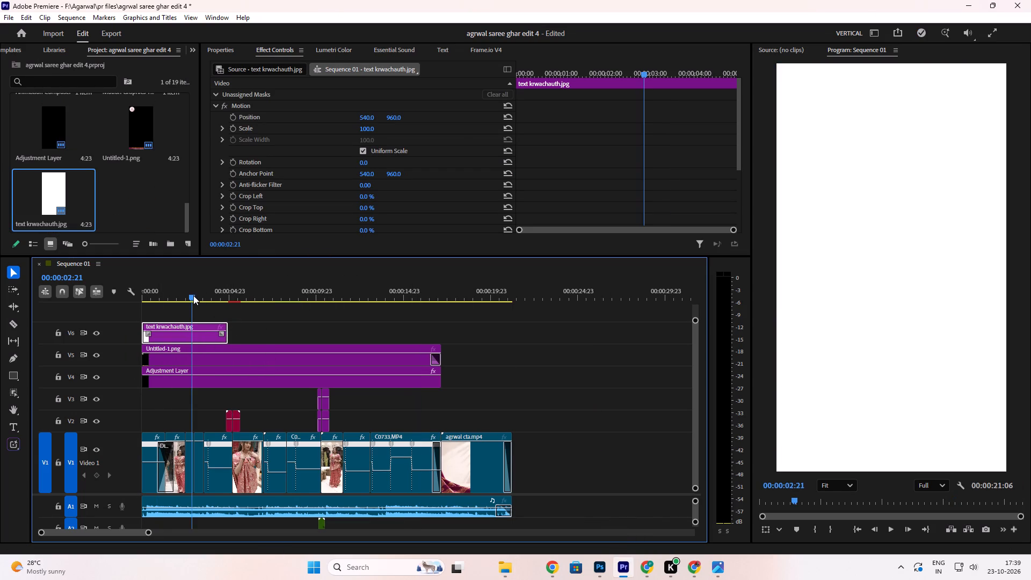
drag(183, 291, 129, 307)
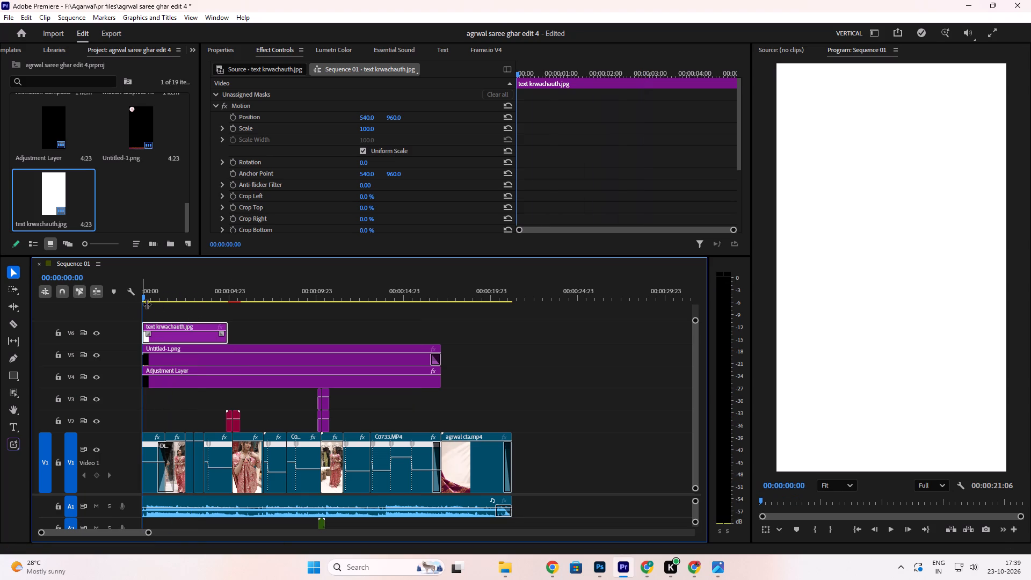
click(93, 334)
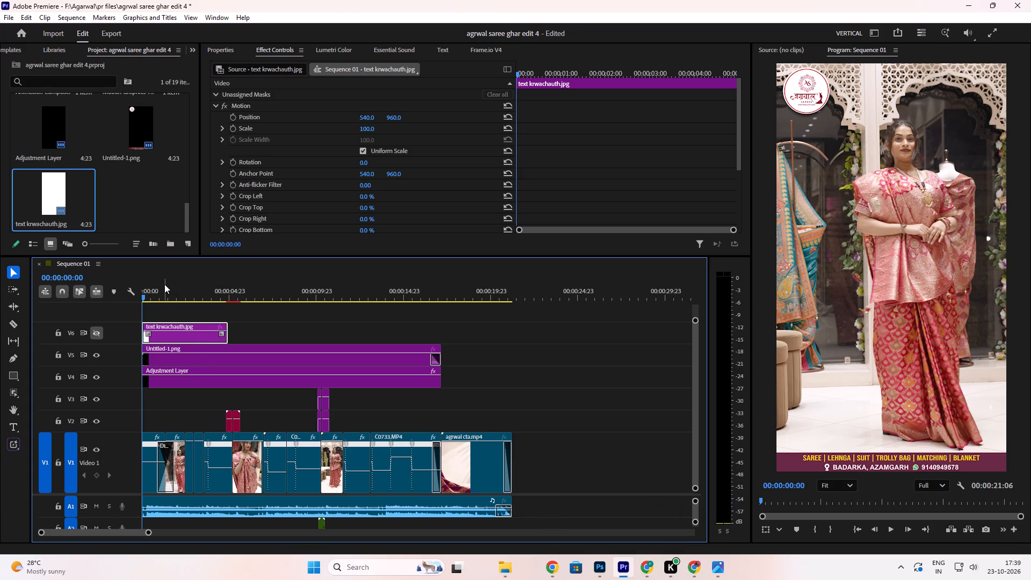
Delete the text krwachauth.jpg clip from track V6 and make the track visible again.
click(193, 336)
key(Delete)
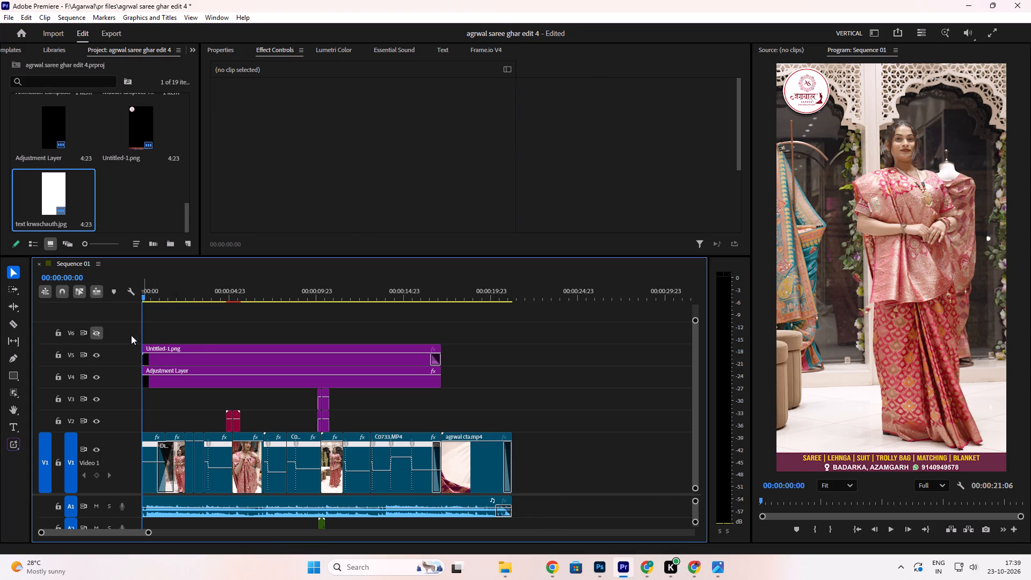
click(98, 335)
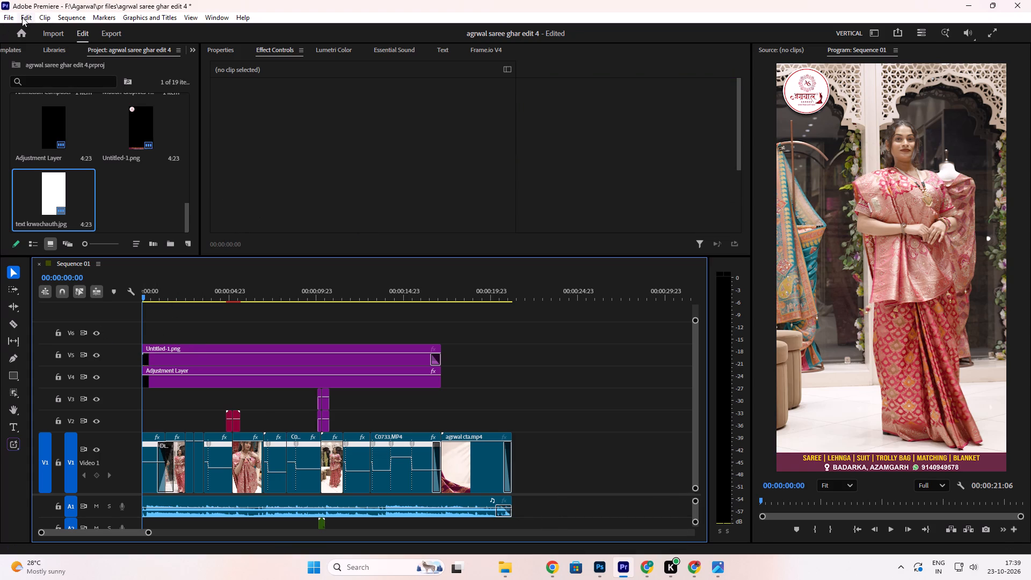
Import the "text krwachauth" JPG into the project from the Agarwal > FESTIVE POST folder on drive F.
click(11, 17)
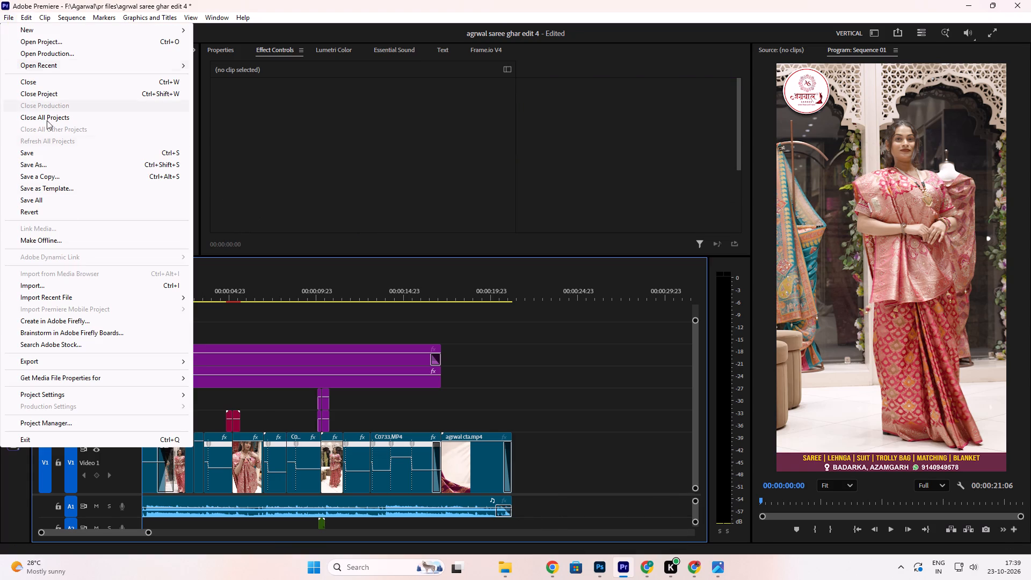
click(54, 286)
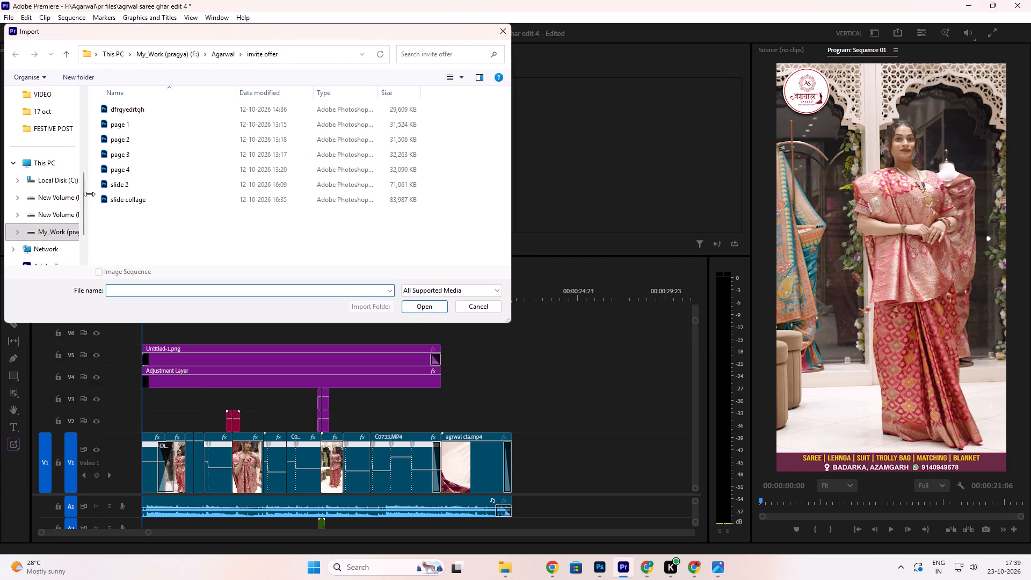
click(63, 229)
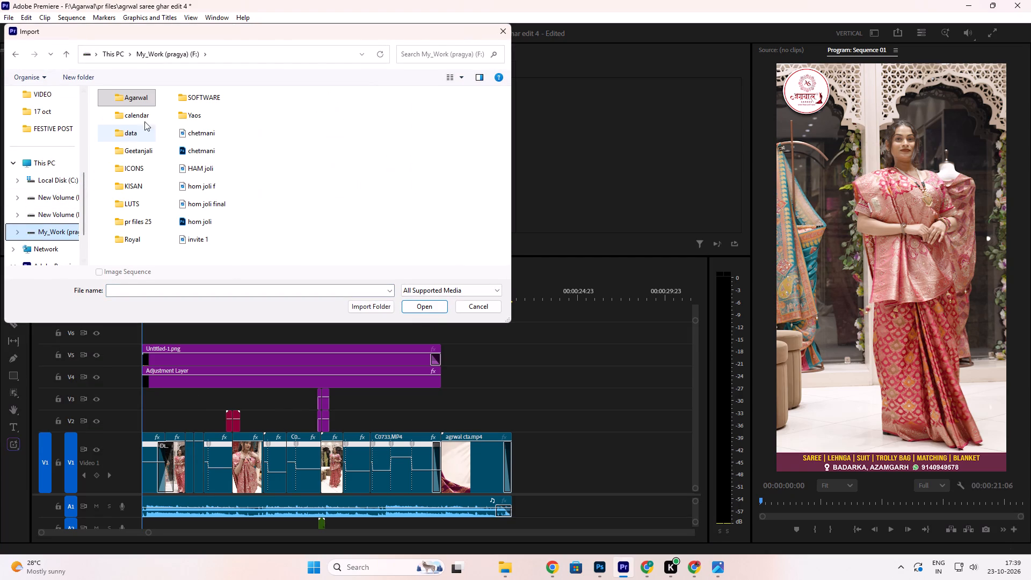
double_click(136, 101)
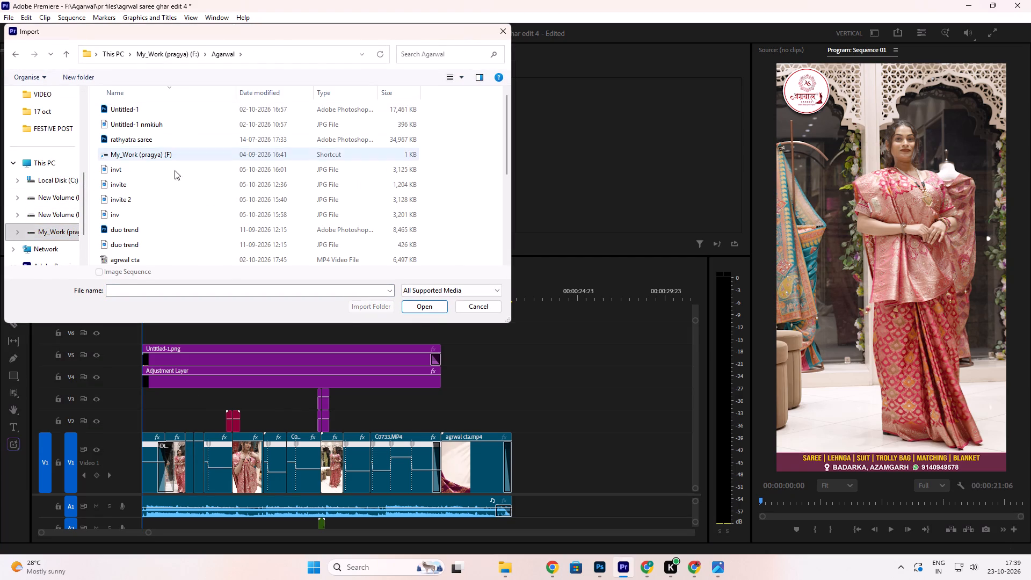
scroll(201, 215, down, 3)
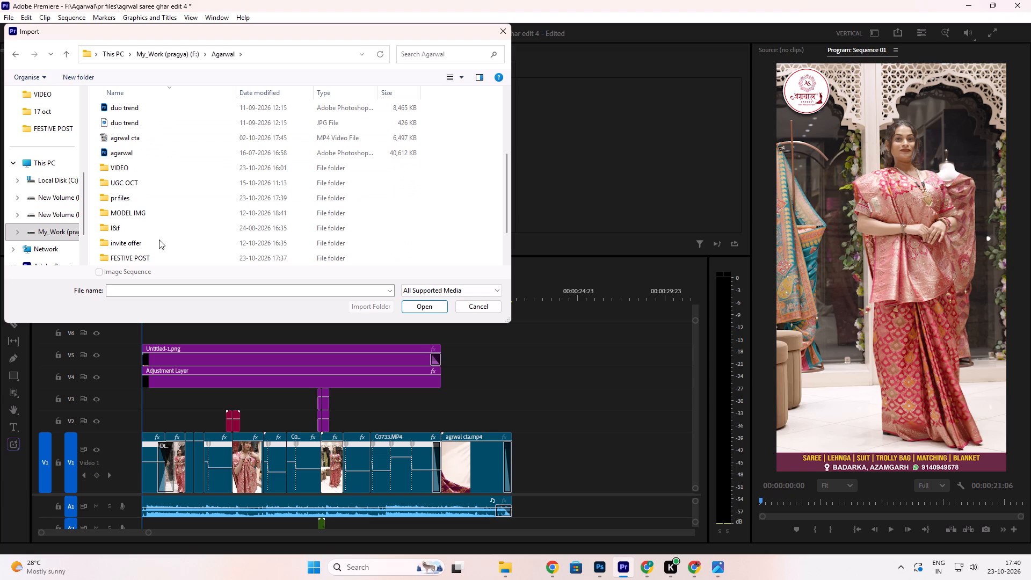
scroll(159, 240, down, 1)
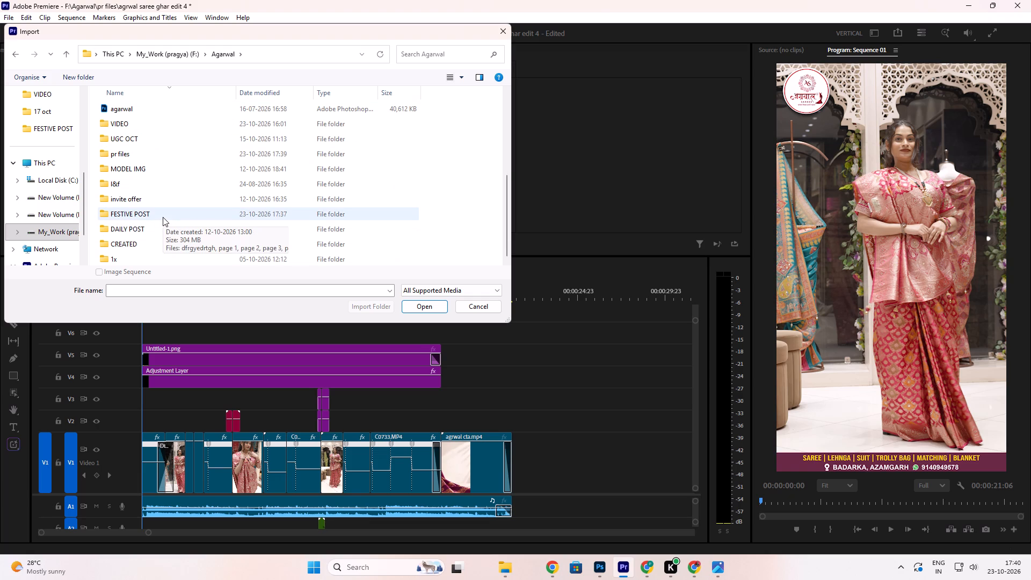
double_click(163, 217)
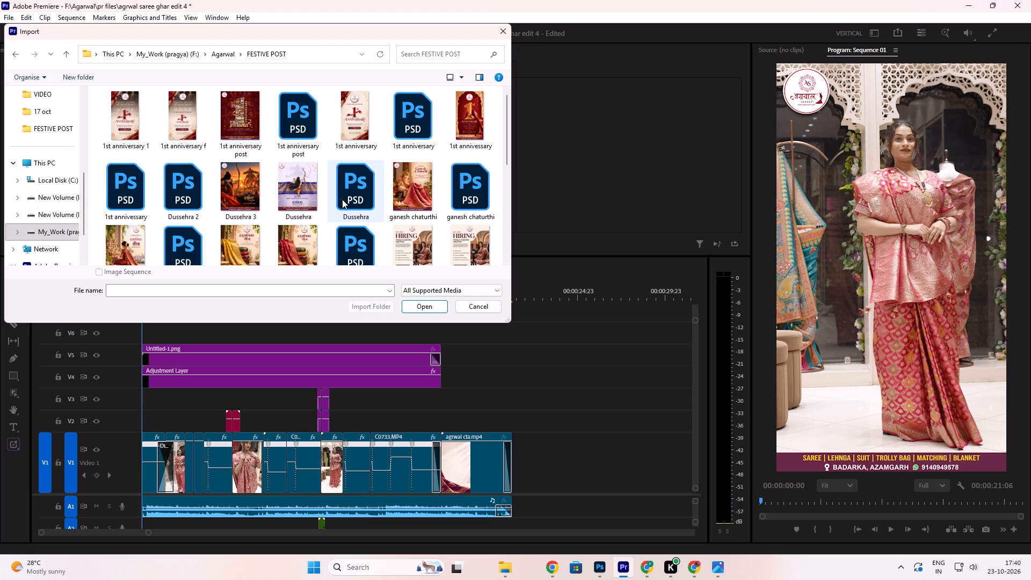
scroll(342, 199, down, 3)
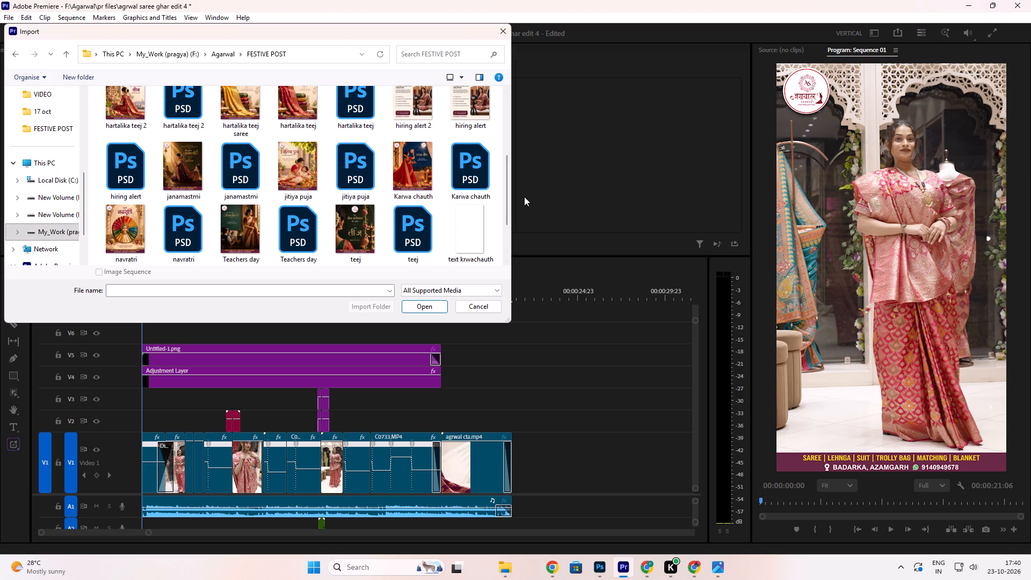
scroll(465, 223, up, 2)
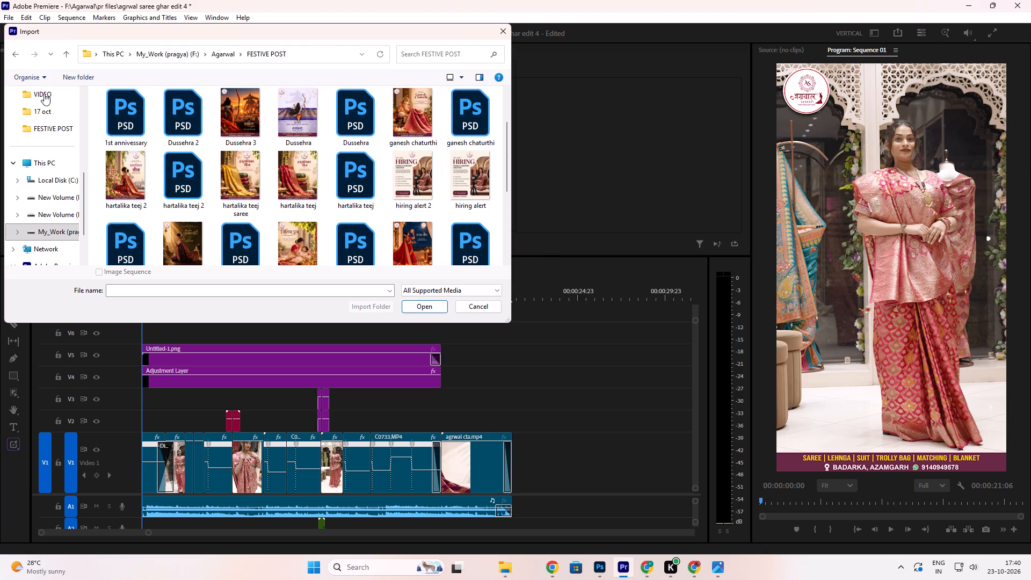
click(16, 59)
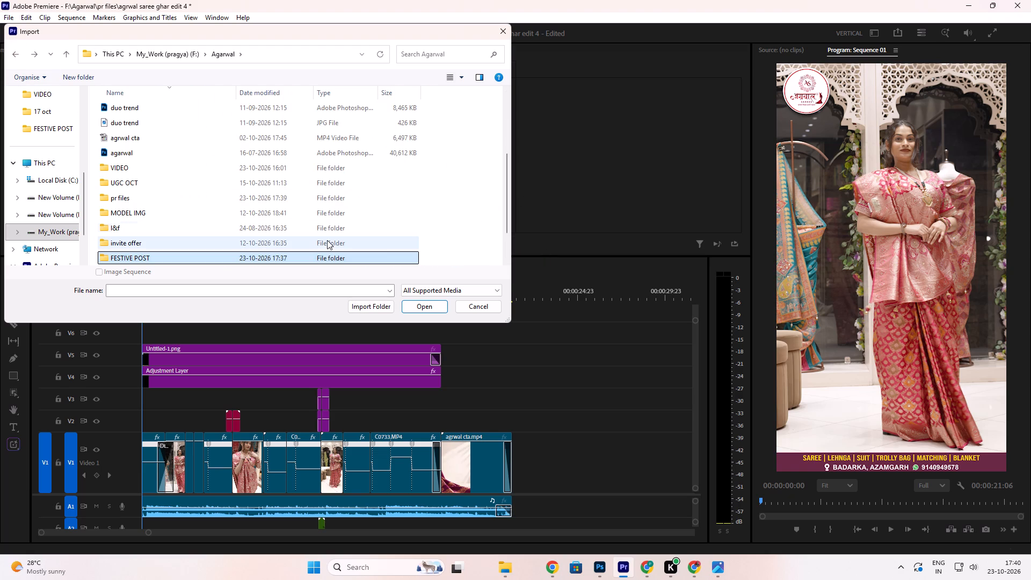
scroll(326, 242, down, 3)
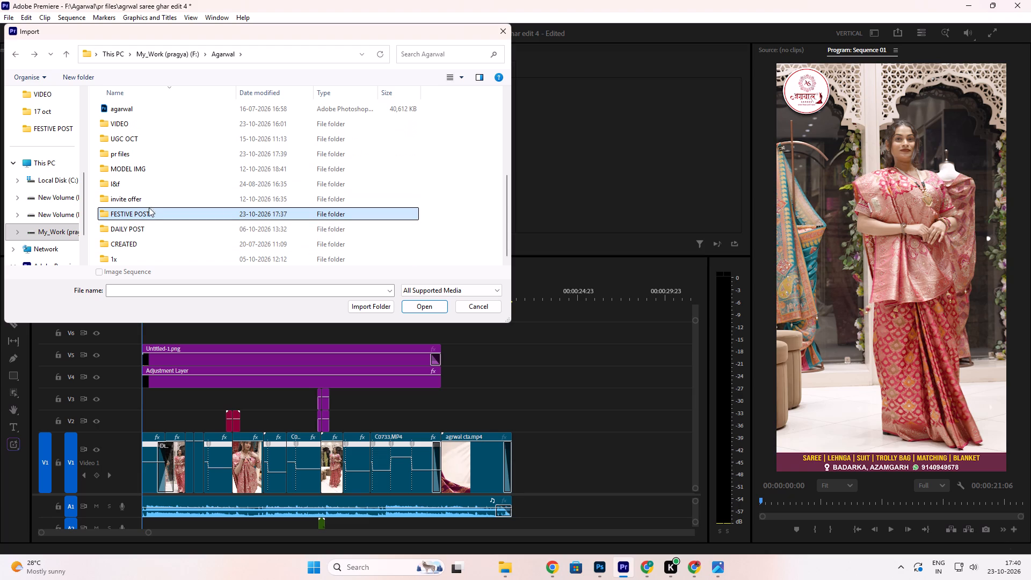
double_click(146, 215)
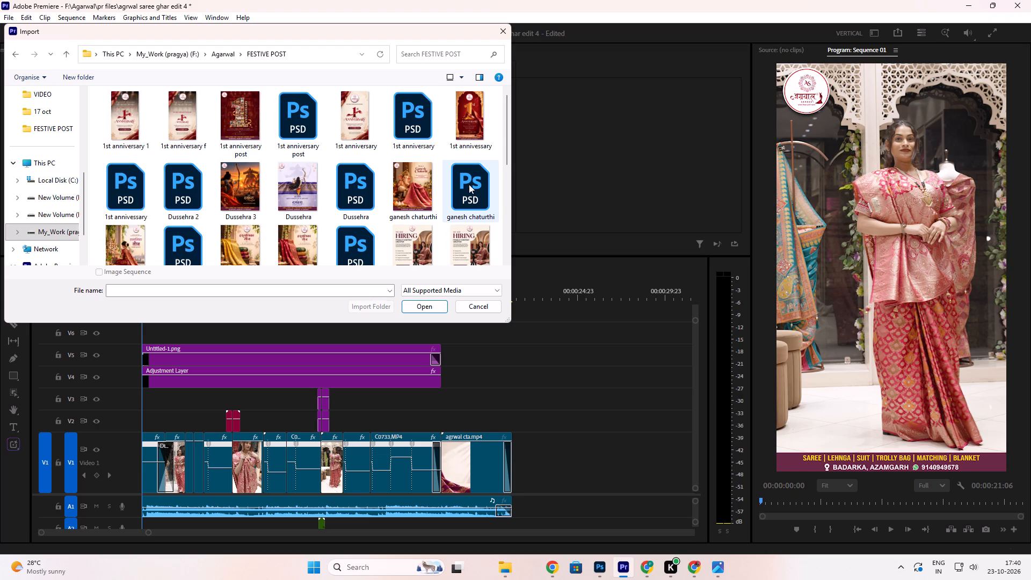
scroll(471, 197, down, 3)
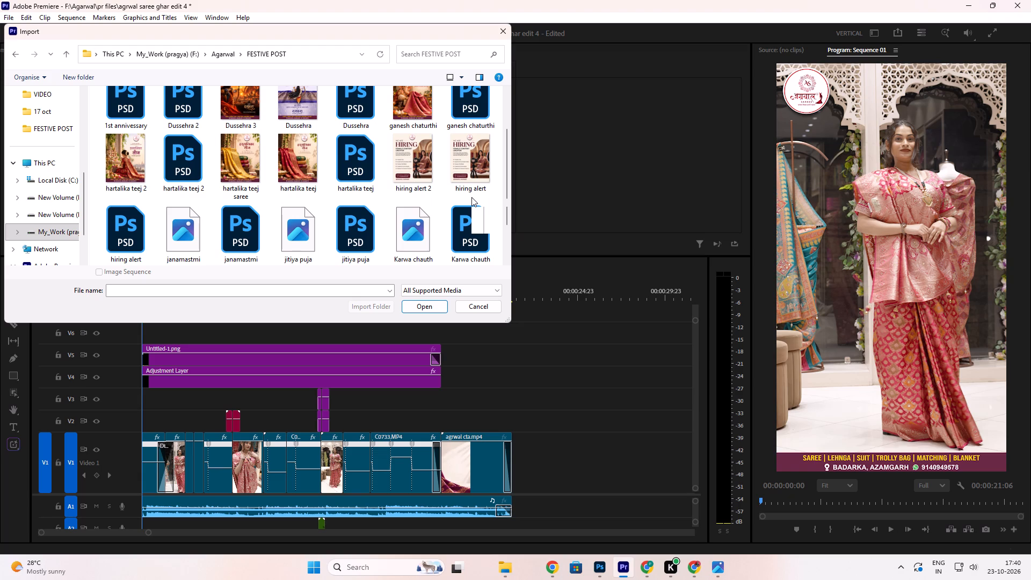
click(473, 232)
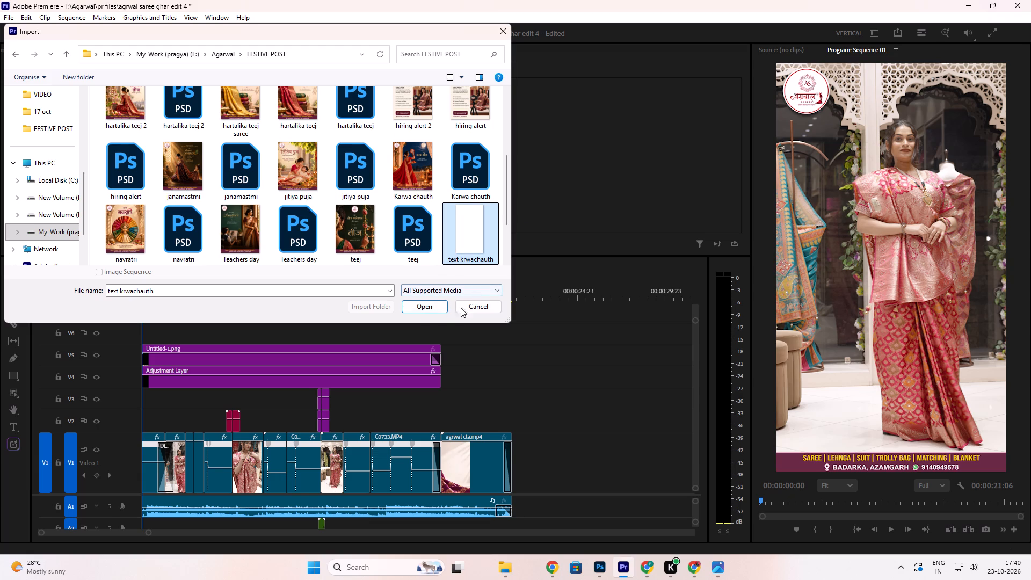
click(437, 307)
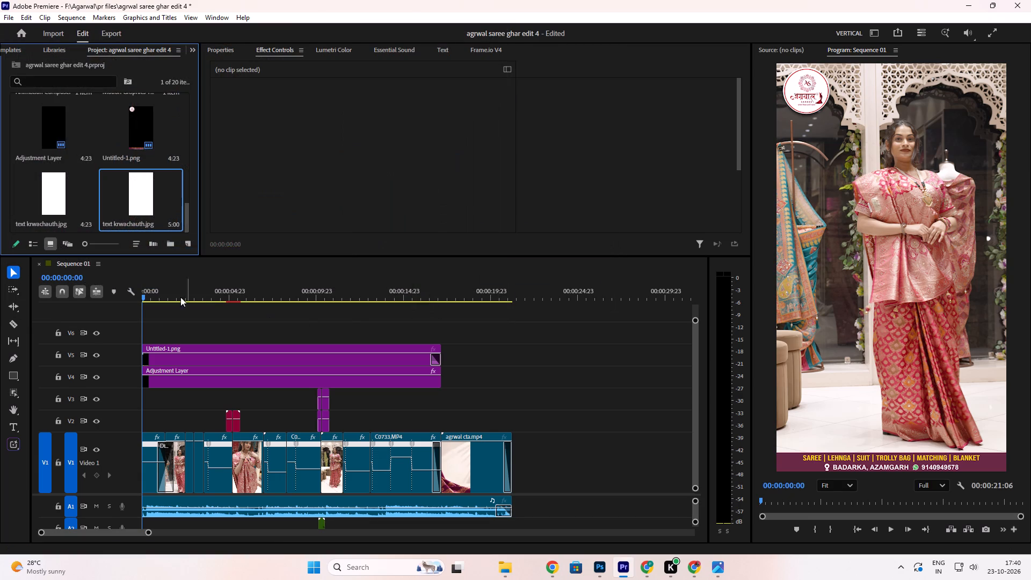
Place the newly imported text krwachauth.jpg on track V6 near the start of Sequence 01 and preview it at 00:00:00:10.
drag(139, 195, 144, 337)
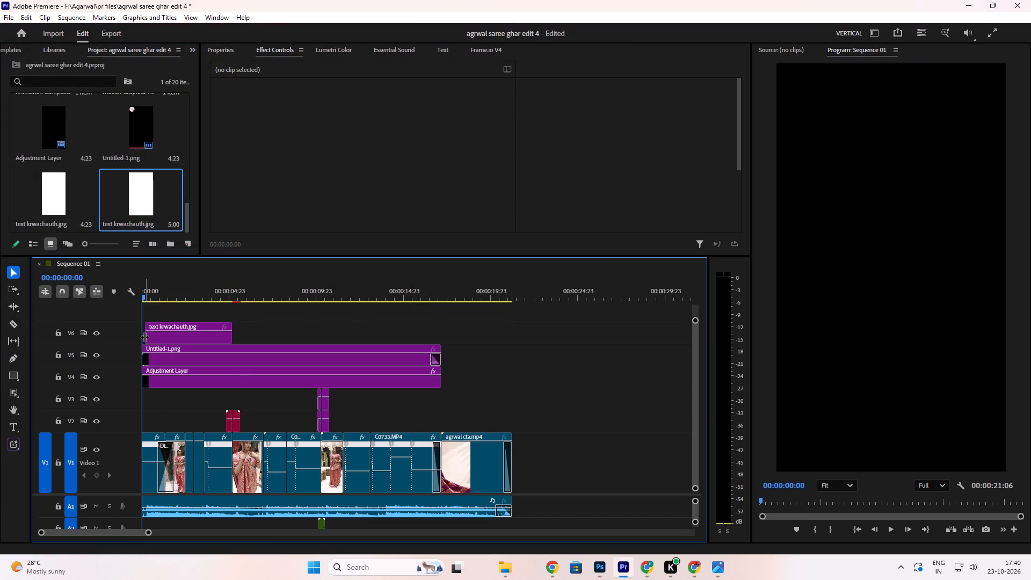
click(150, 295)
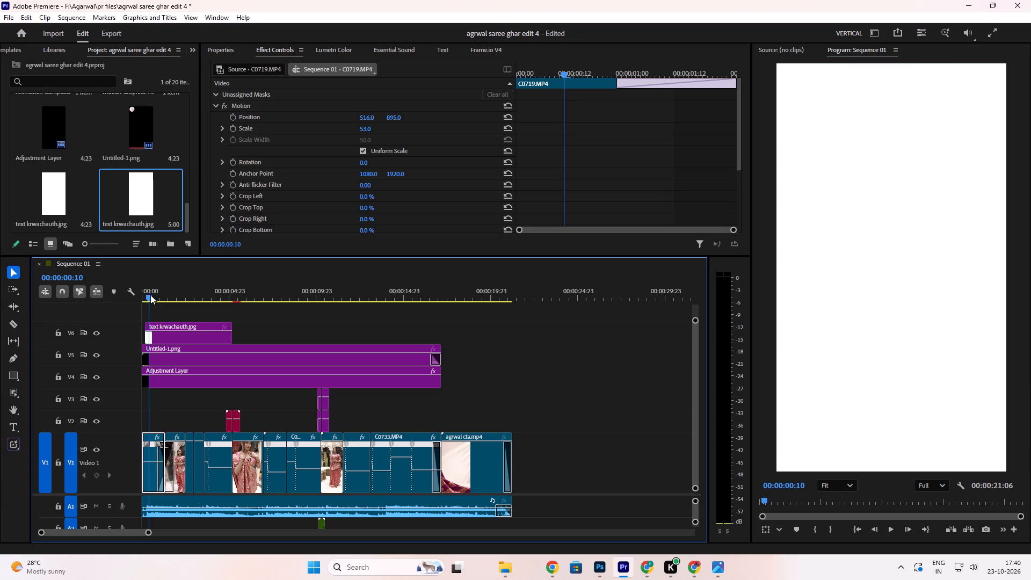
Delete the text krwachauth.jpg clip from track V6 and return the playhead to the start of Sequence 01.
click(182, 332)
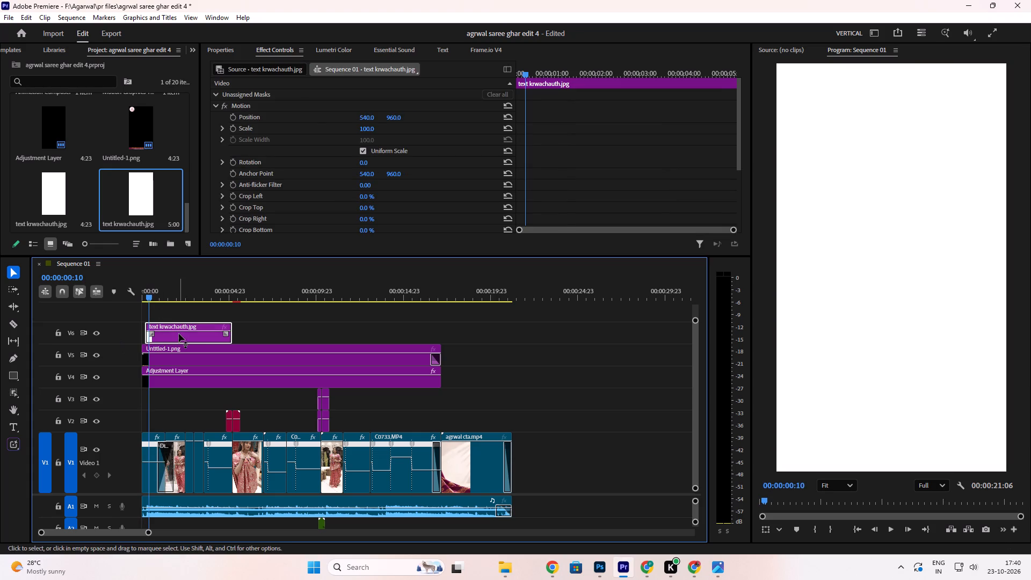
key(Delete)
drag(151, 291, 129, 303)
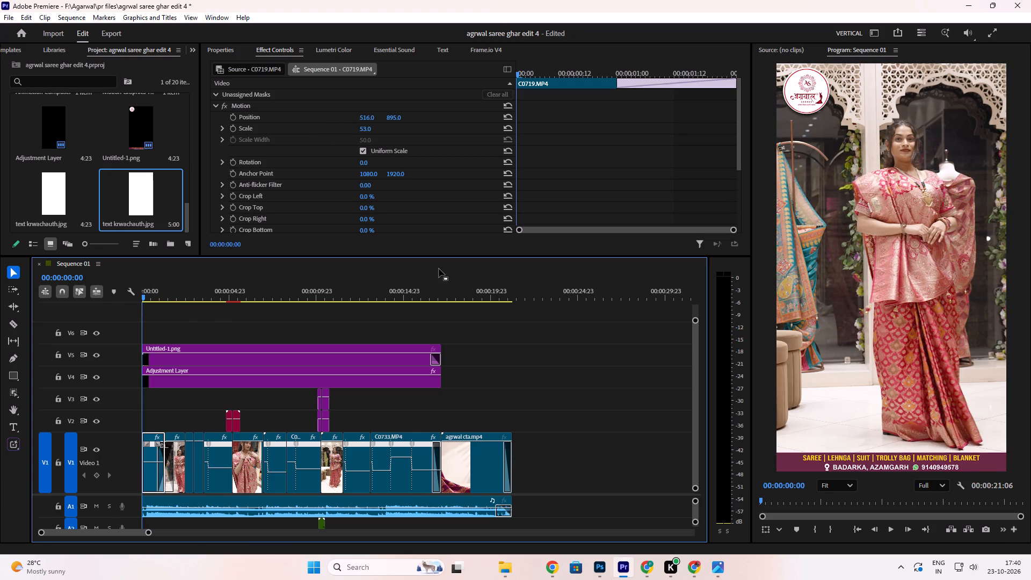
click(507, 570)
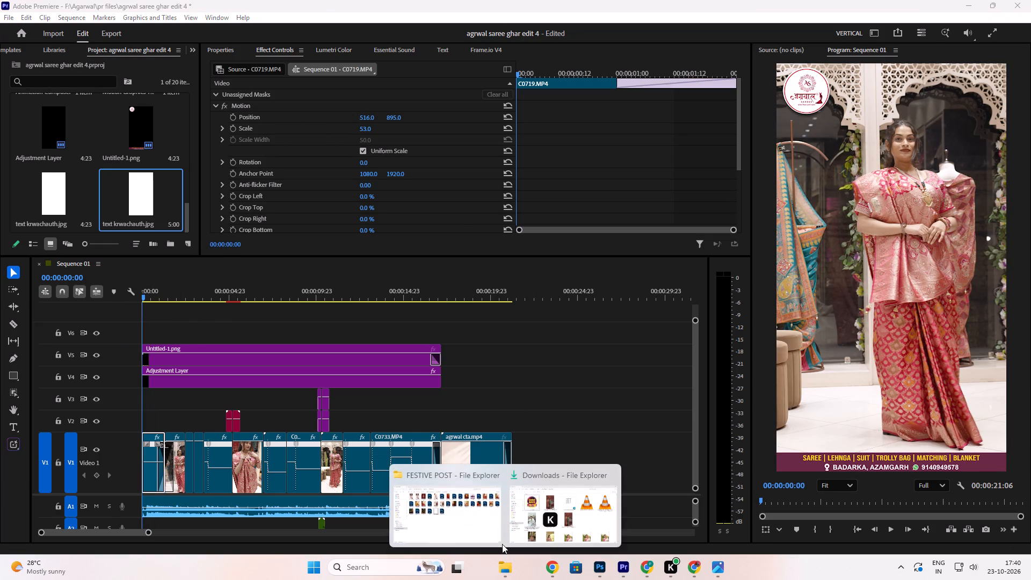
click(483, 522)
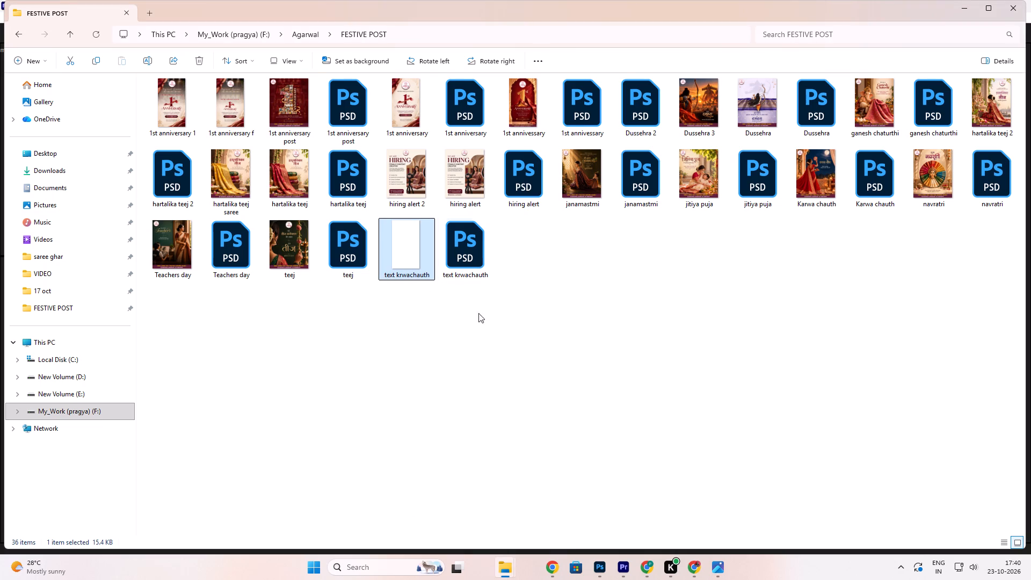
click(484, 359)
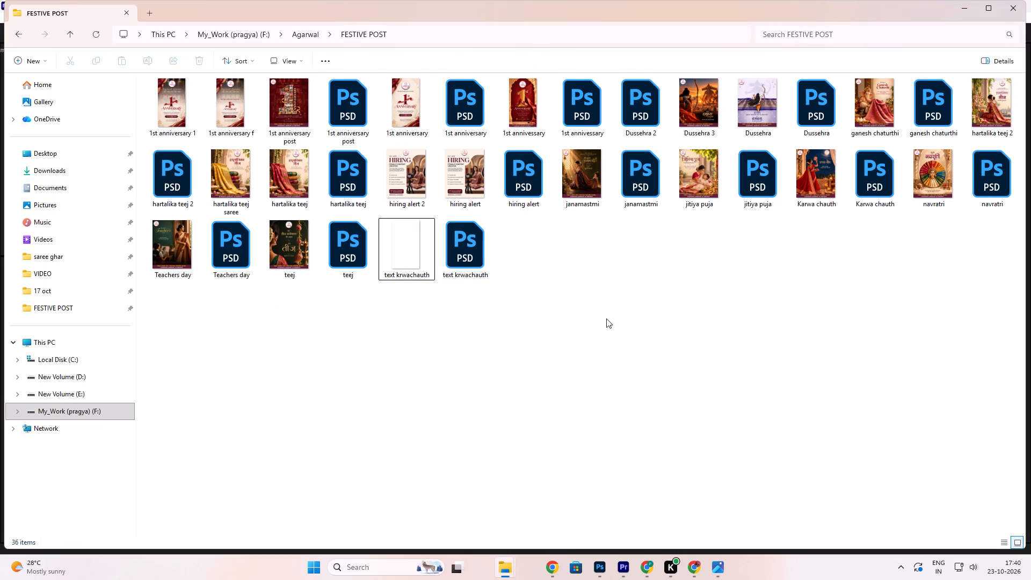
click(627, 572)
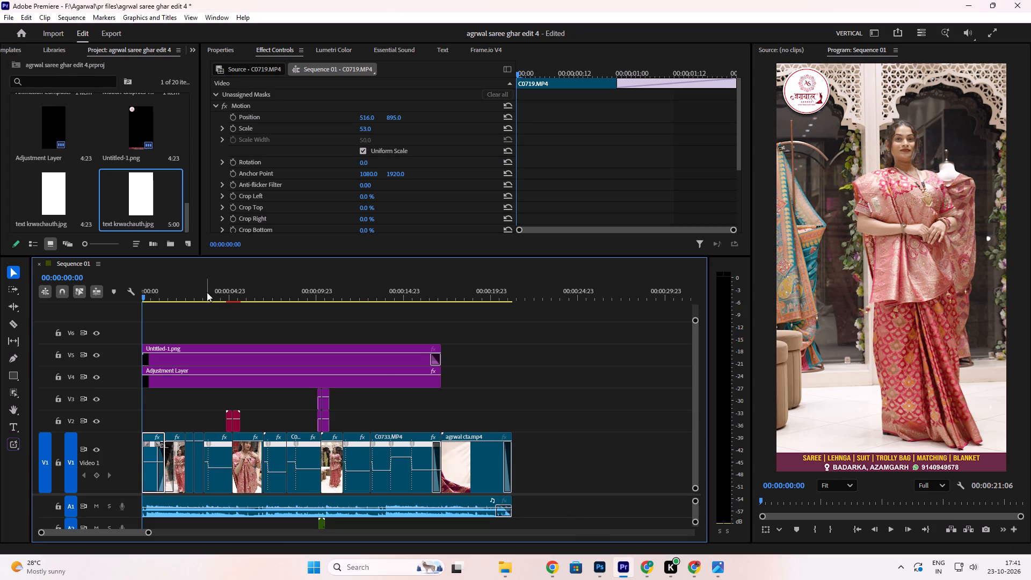
Import the text krwachauth PSD from the FESTIVE POST folder as a Sequence, with only the Karwachauth Special layer included.
click(8, 18)
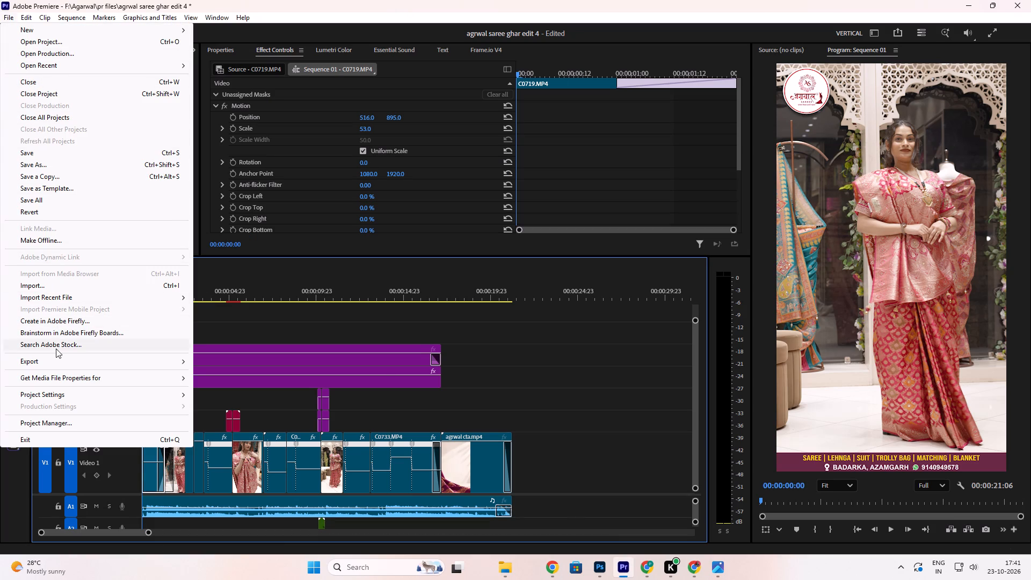
click(55, 286)
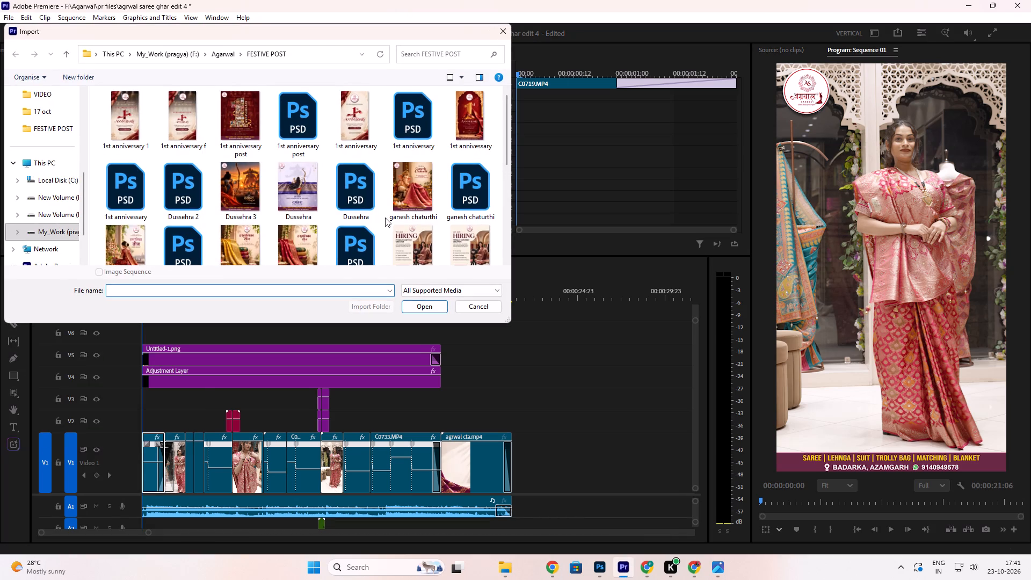
scroll(385, 218, down, 6)
click(120, 226)
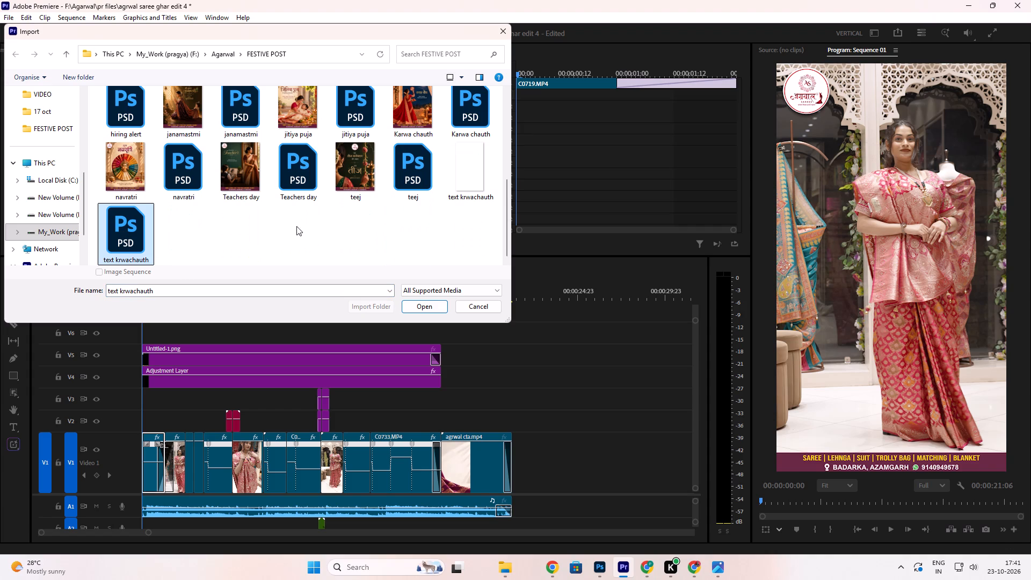
click(436, 306)
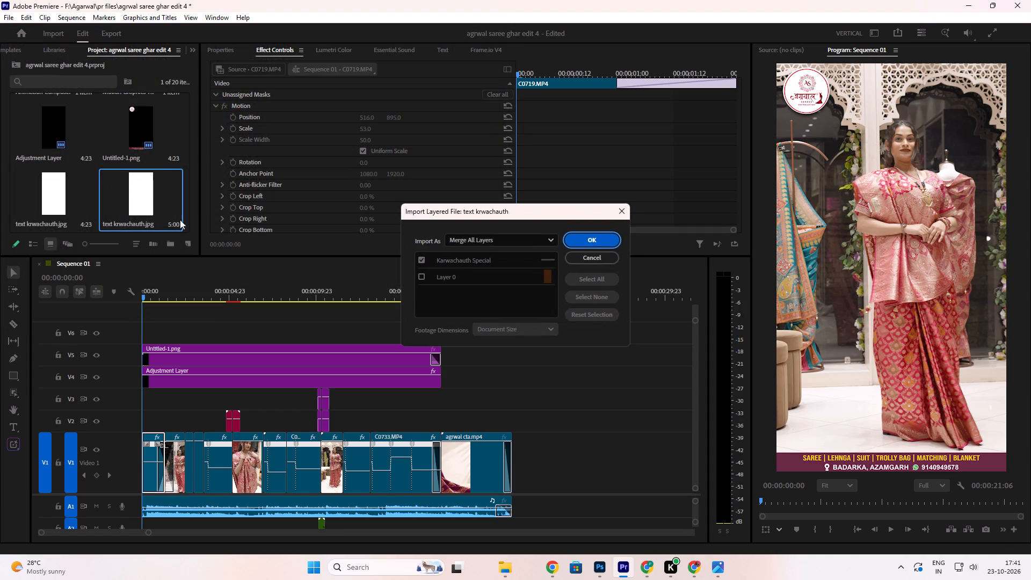
click(549, 241)
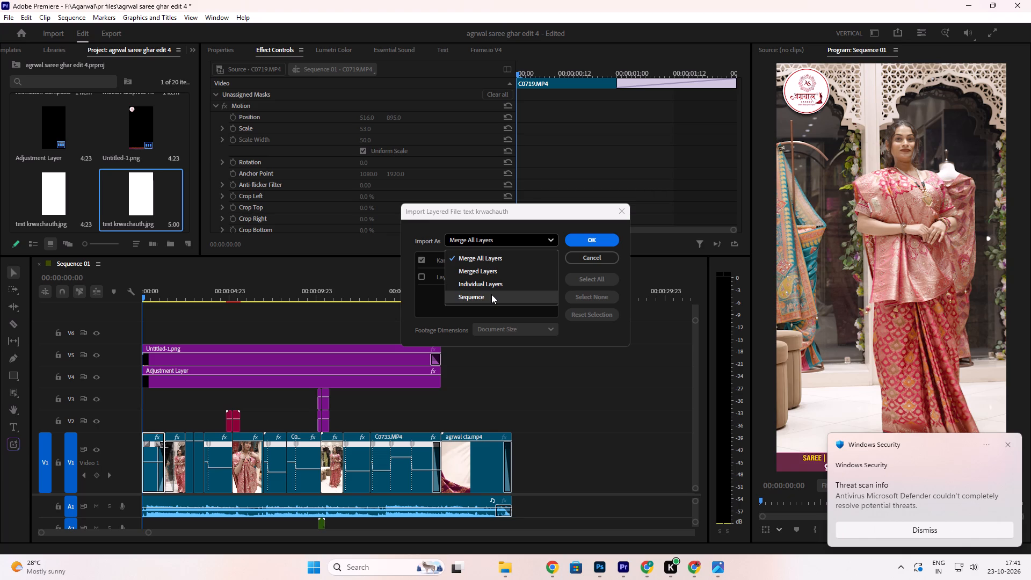
click(491, 294)
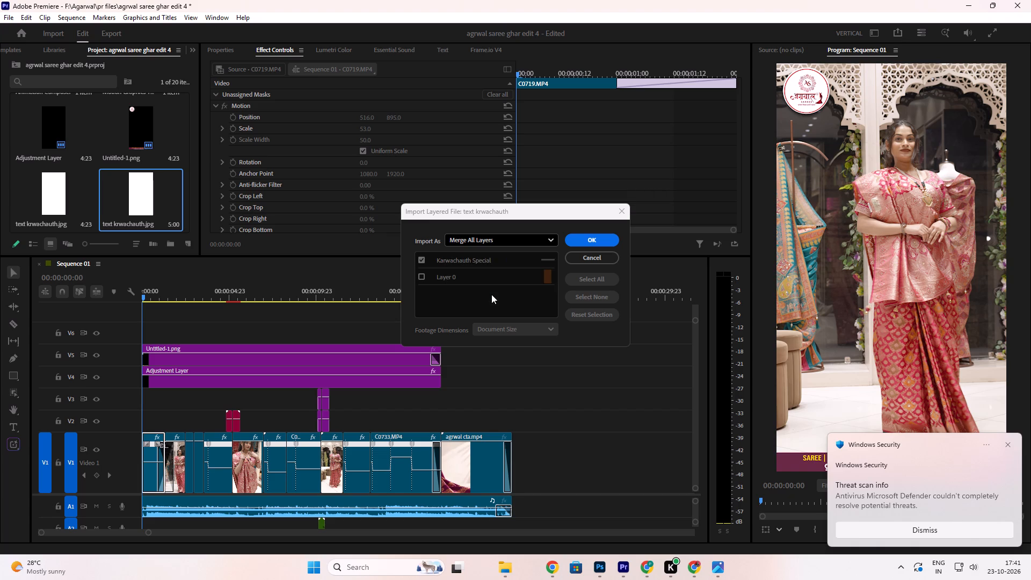
click(589, 242)
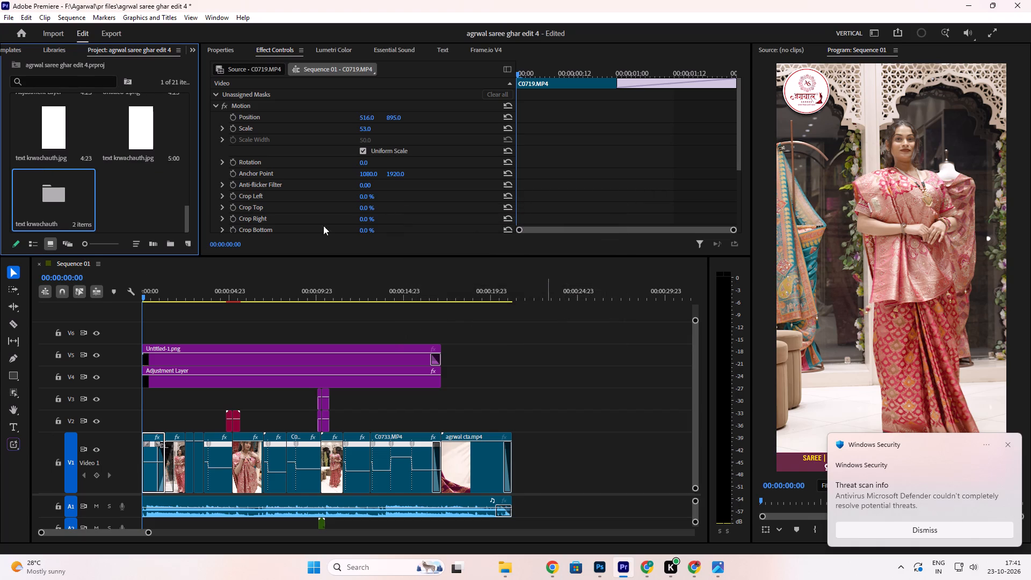
Place the text krwachauth sequence from its new bin at the start of track V6 and preview the opening of Sequence 01.
double_click(57, 179)
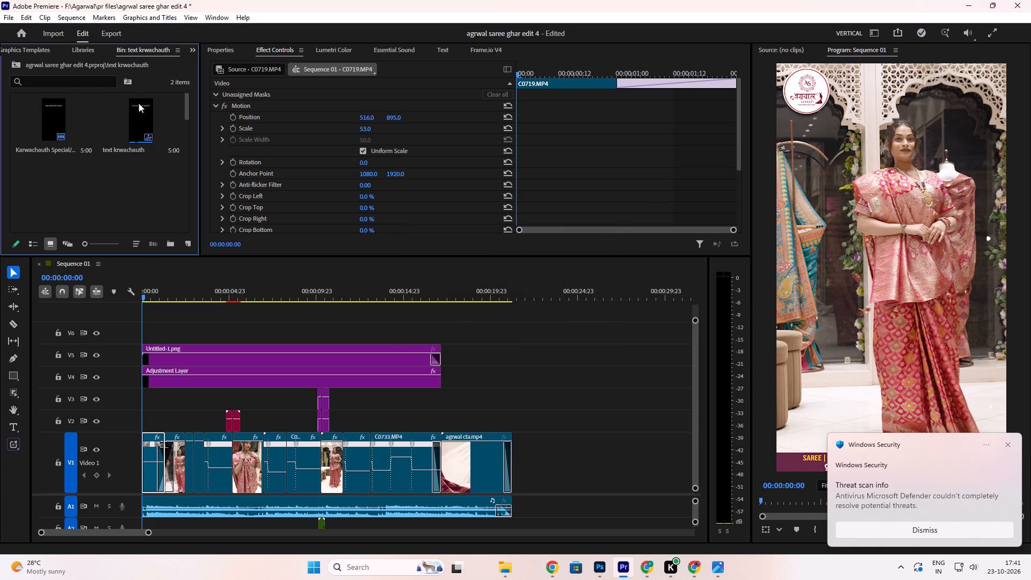
drag(140, 104, 136, 338)
drag(149, 295, 131, 301)
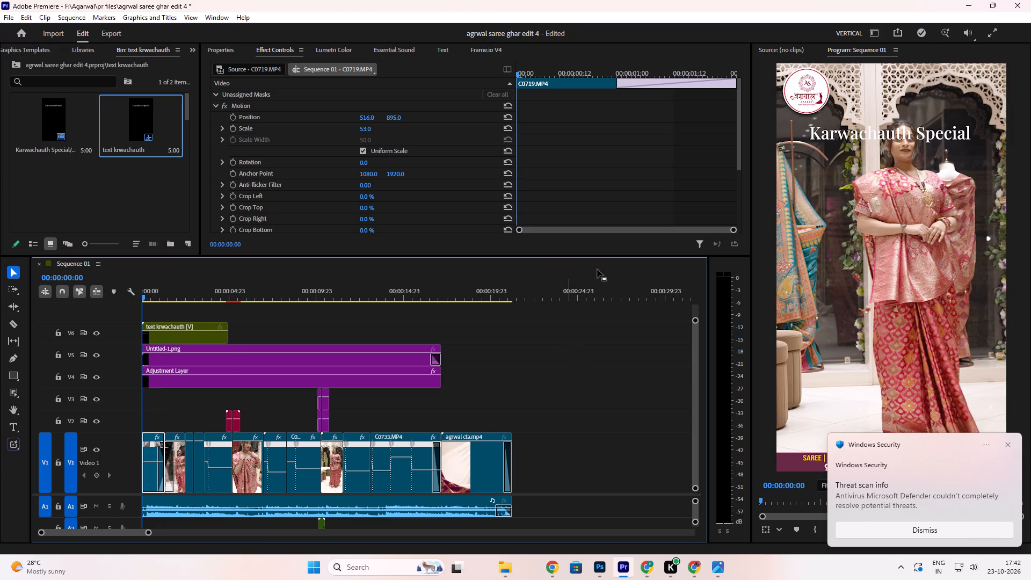
key(space)
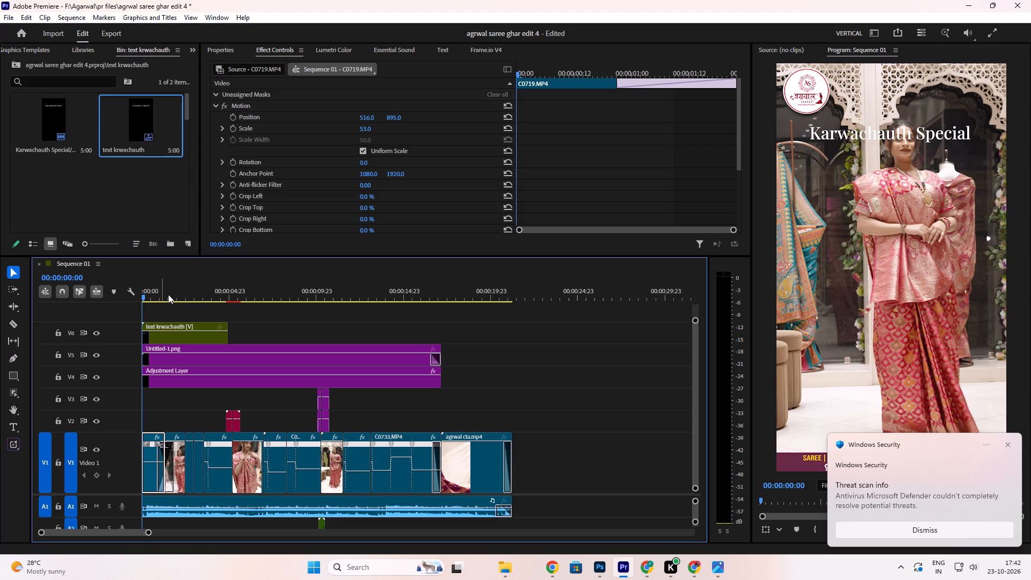
key(space)
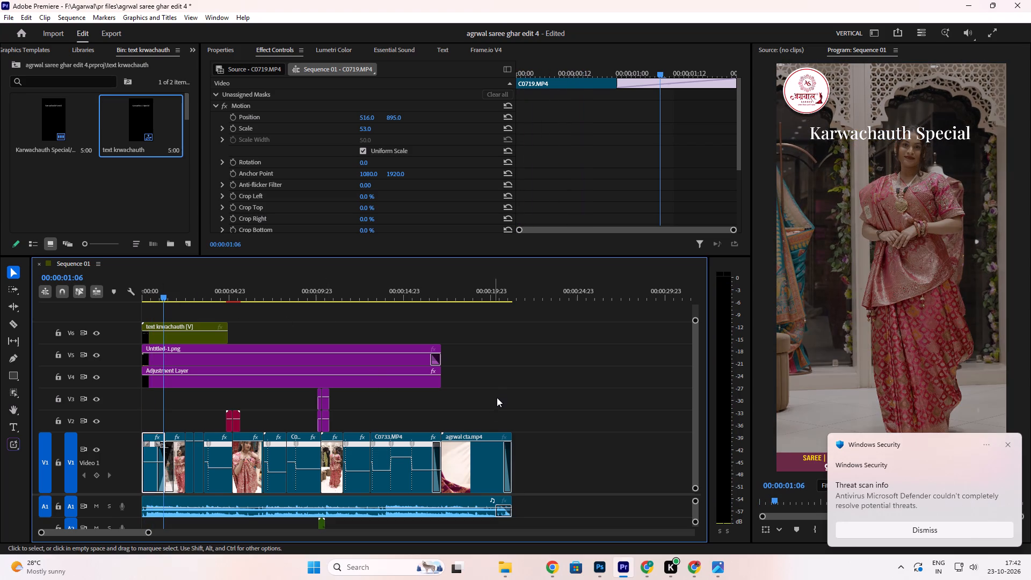
click(502, 373)
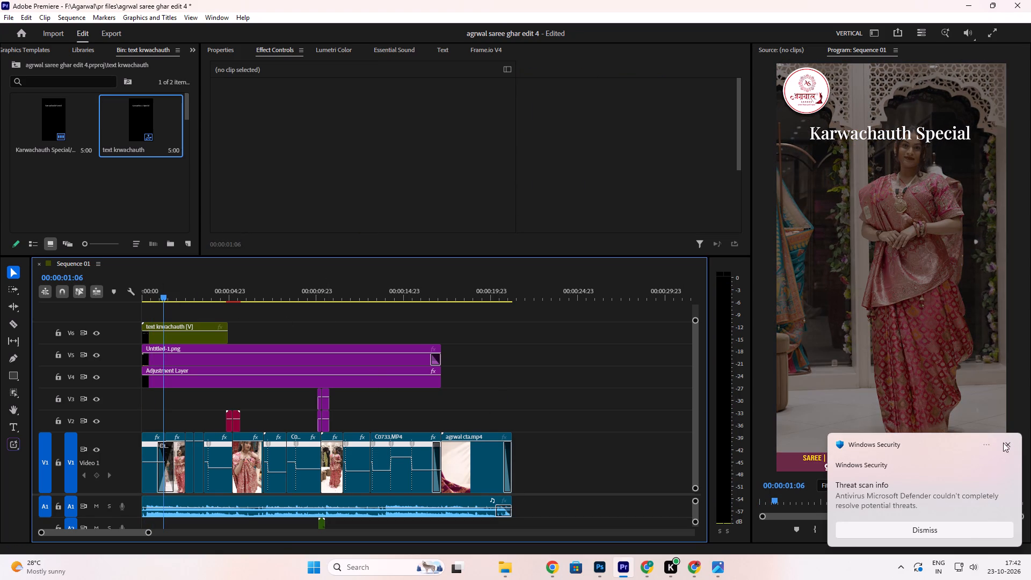
click(1006, 444)
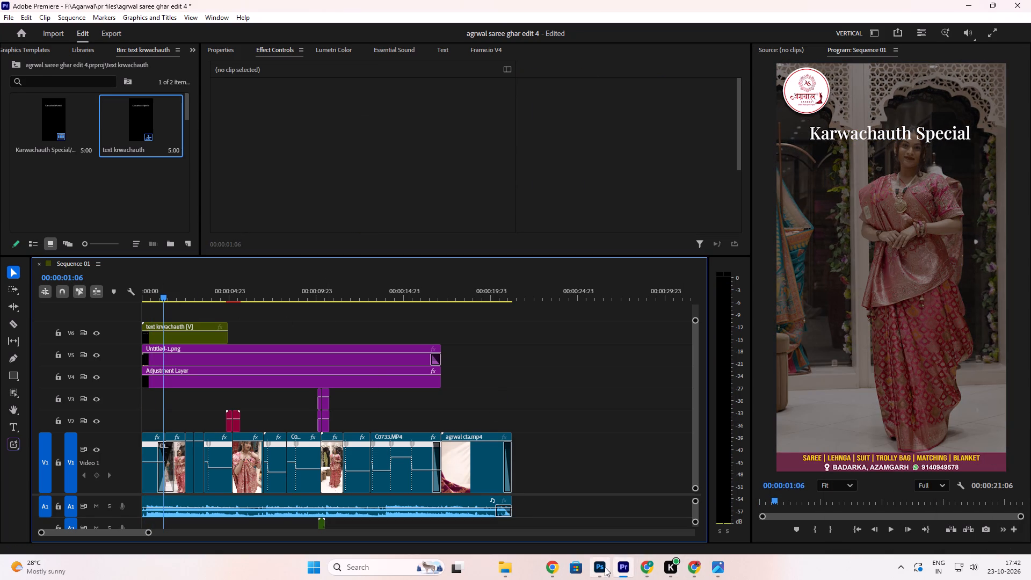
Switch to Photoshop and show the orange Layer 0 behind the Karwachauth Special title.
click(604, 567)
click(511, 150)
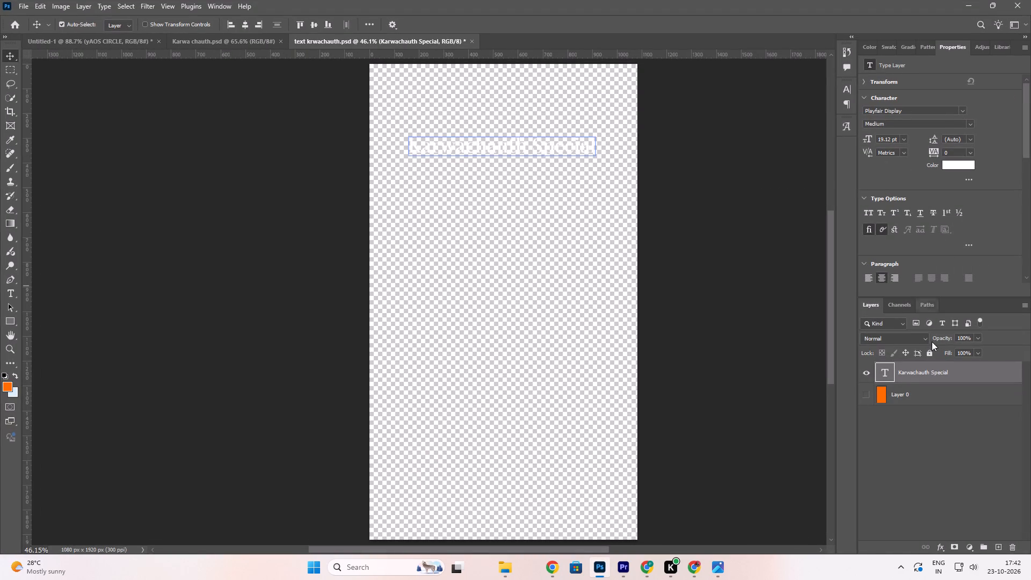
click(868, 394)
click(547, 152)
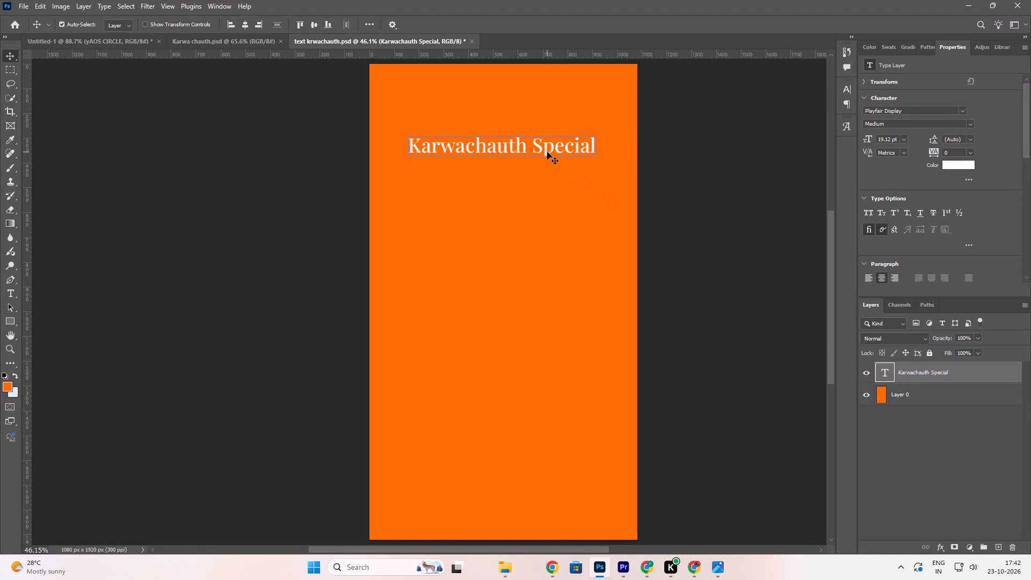
Return to Premiere, play the title overlay briefly, hide track V6 and move the playhead to the start of Sequence 01.
click(625, 568)
key(space)
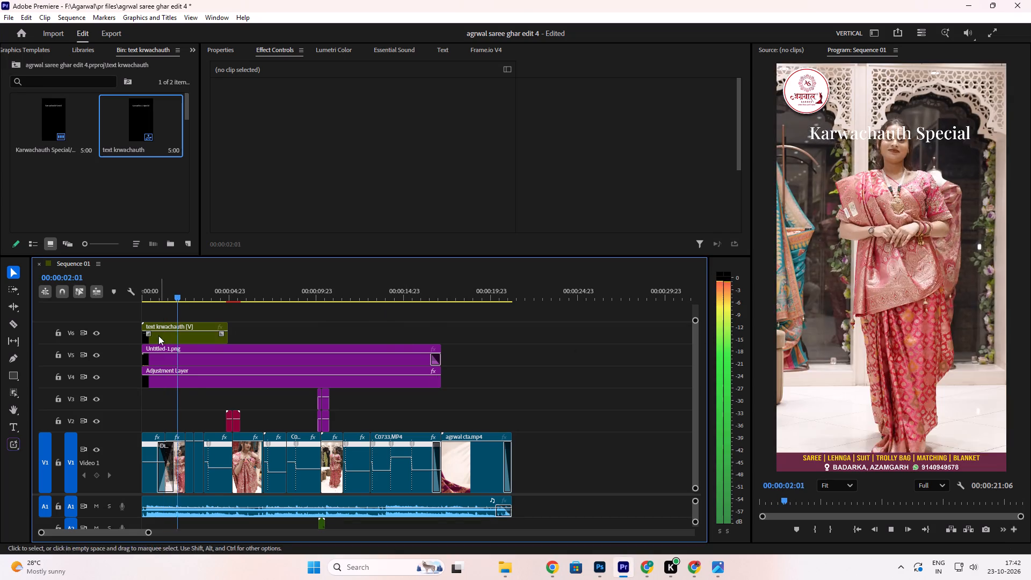
key(space)
click(96, 335)
drag(157, 293, 124, 317)
key(space)
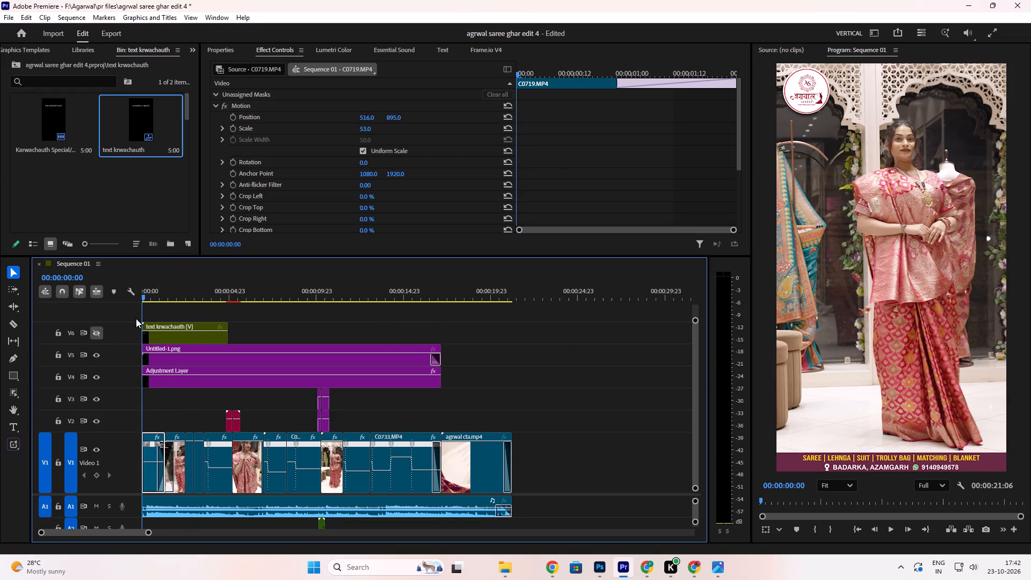
key(space)
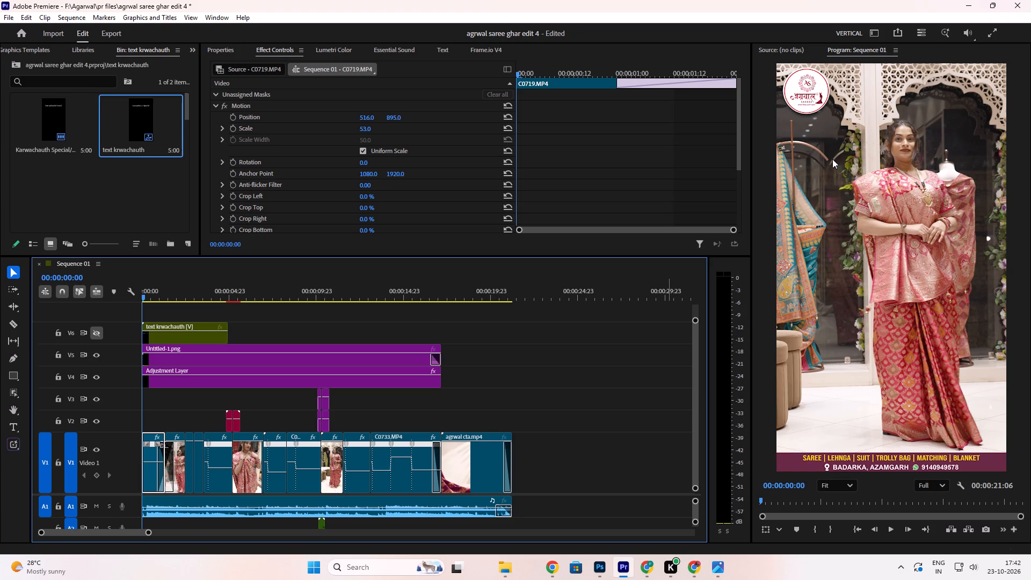
Capture a screenshot of the full vertical video frame in the Program monitor, from the logo to the bottom contact strip.
key(shift+super+s)
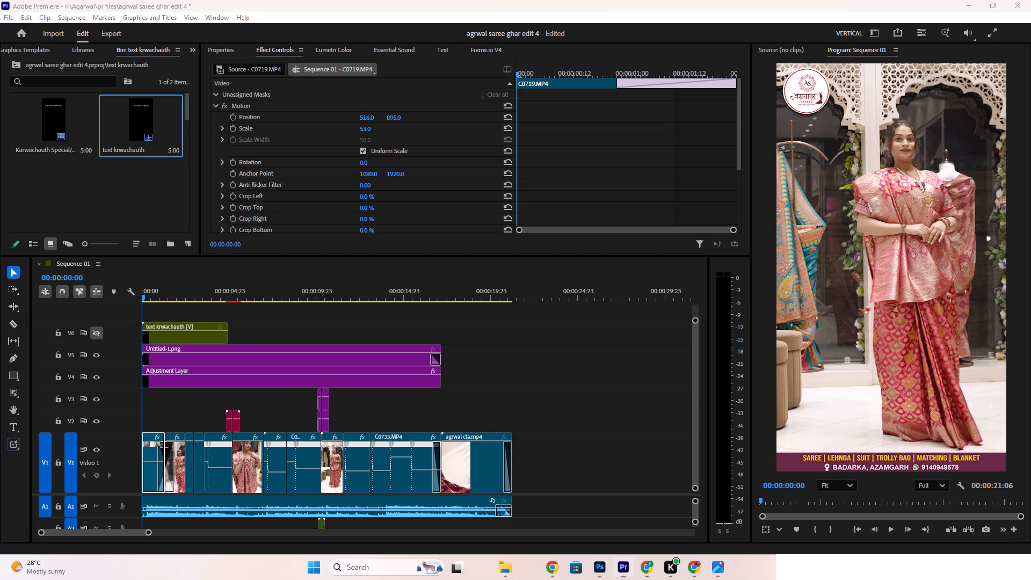
drag(778, 65, 965, 361)
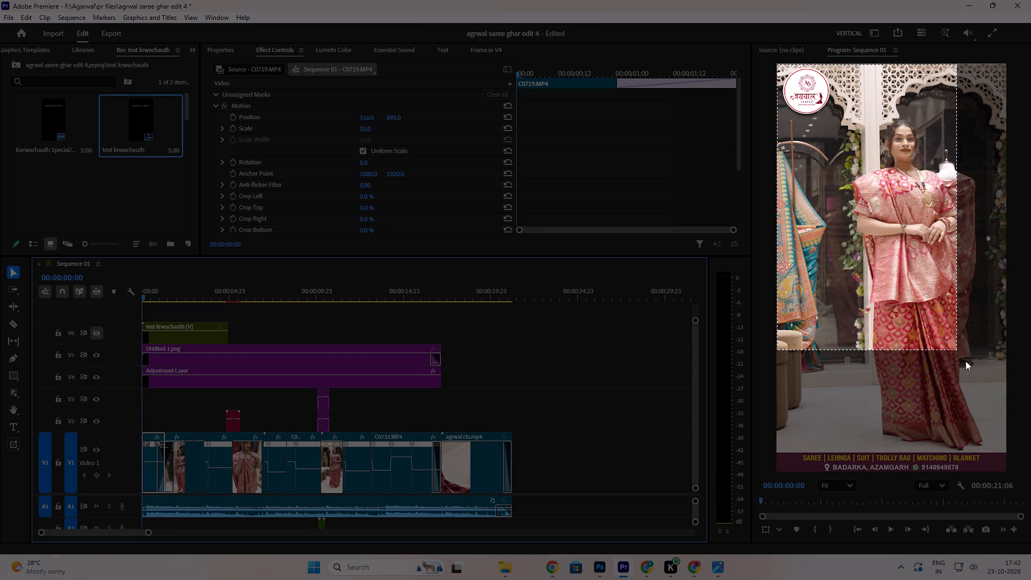
drag(965, 361, 1003, 460)
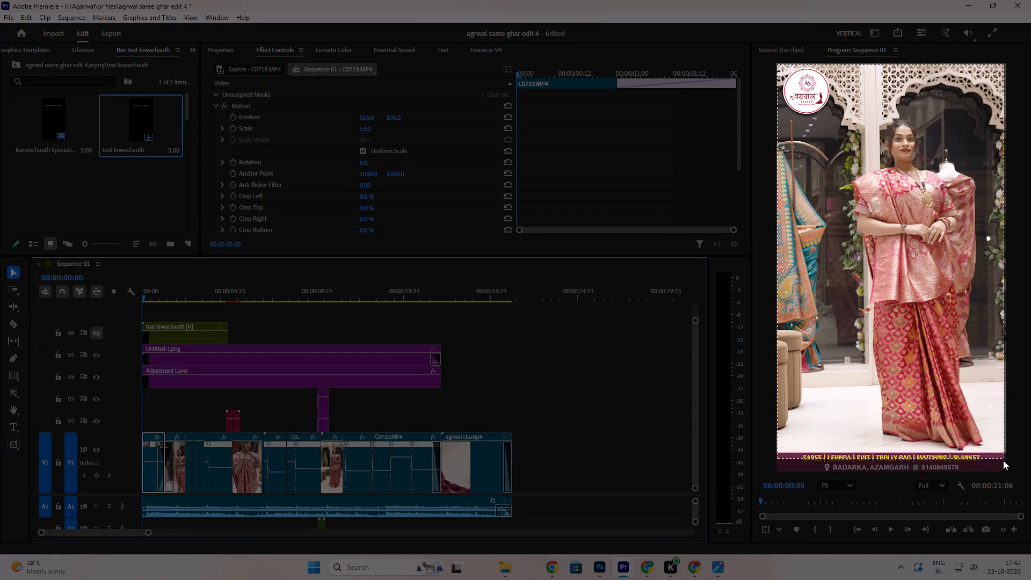
drag(1003, 460, 1007, 472)
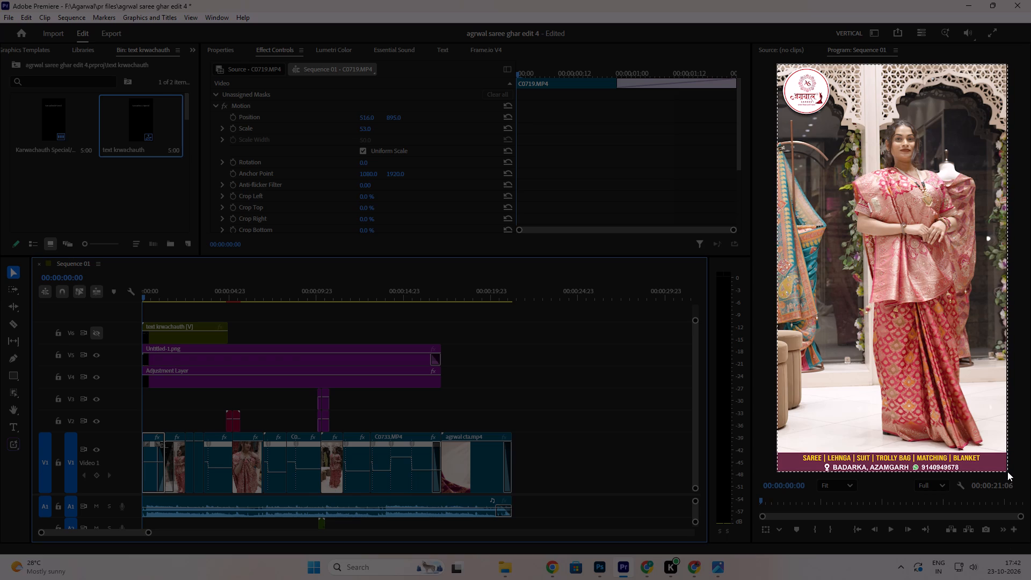
drag(1007, 472, 1008, 470)
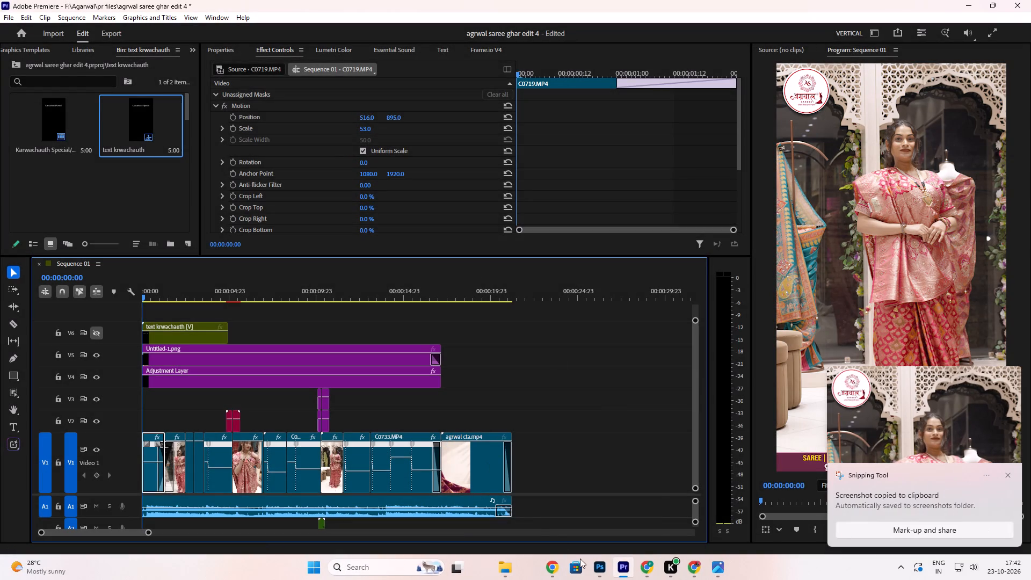
Switch to Photoshop, deselect the title layer and hide the orange Layer 0 in text krwachauth.psd.
click(604, 572)
click(713, 334)
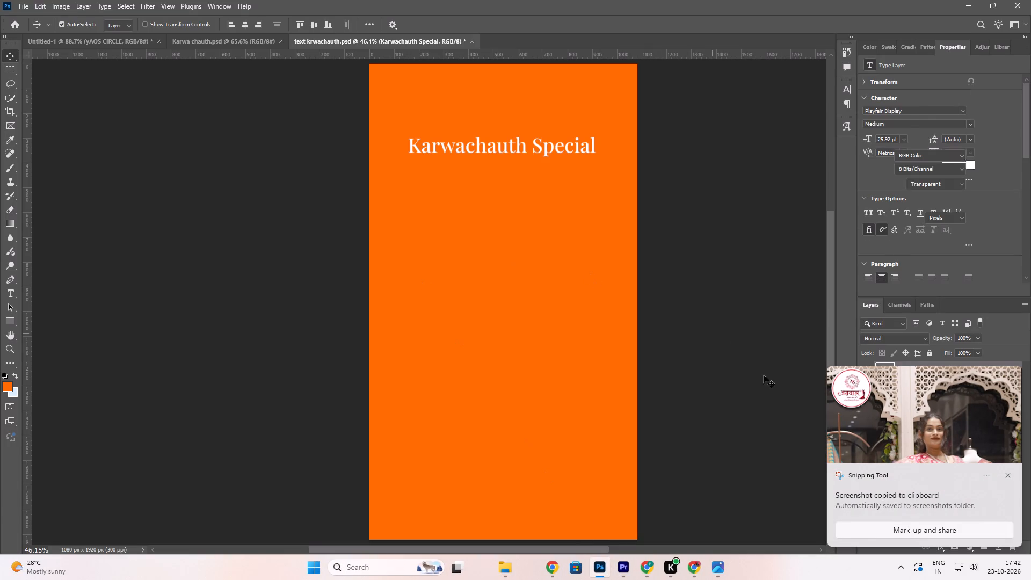
click(1007, 475)
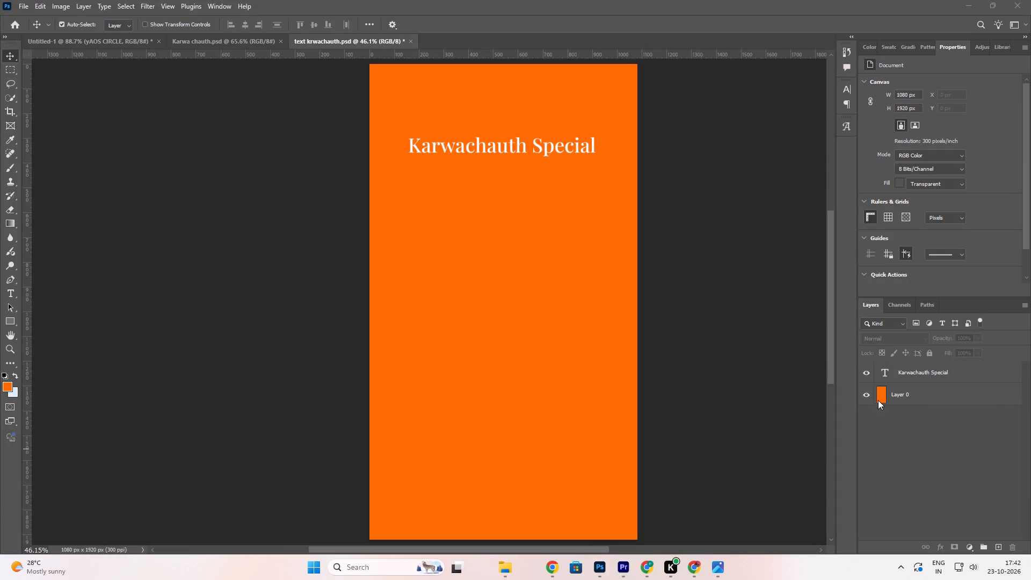
click(868, 394)
Place the newest screenshot from the Pictures > Screenshots folder into text krwachauth.psd, keeping its fitted size on the canvas.
click(497, 570)
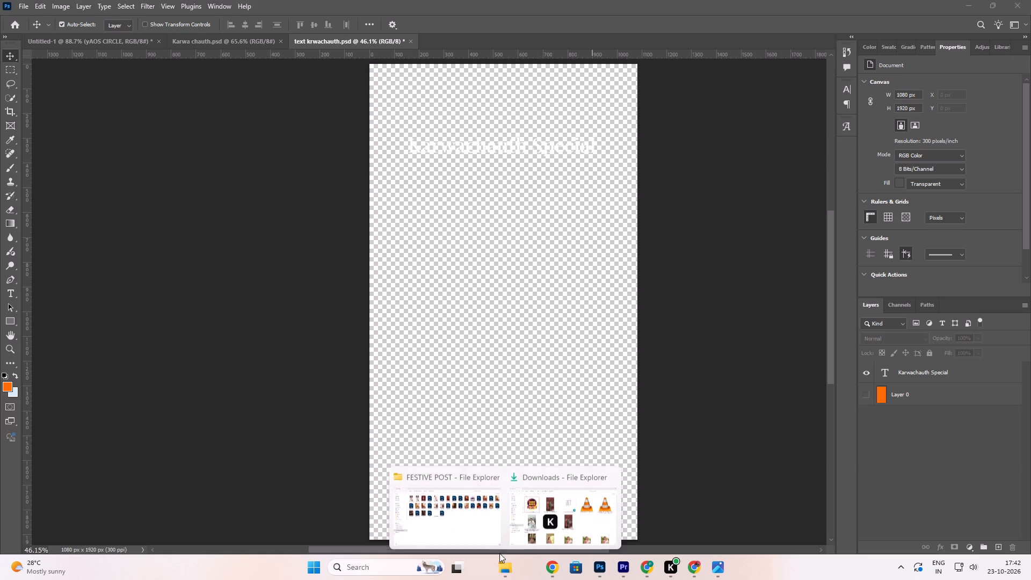
click(438, 525)
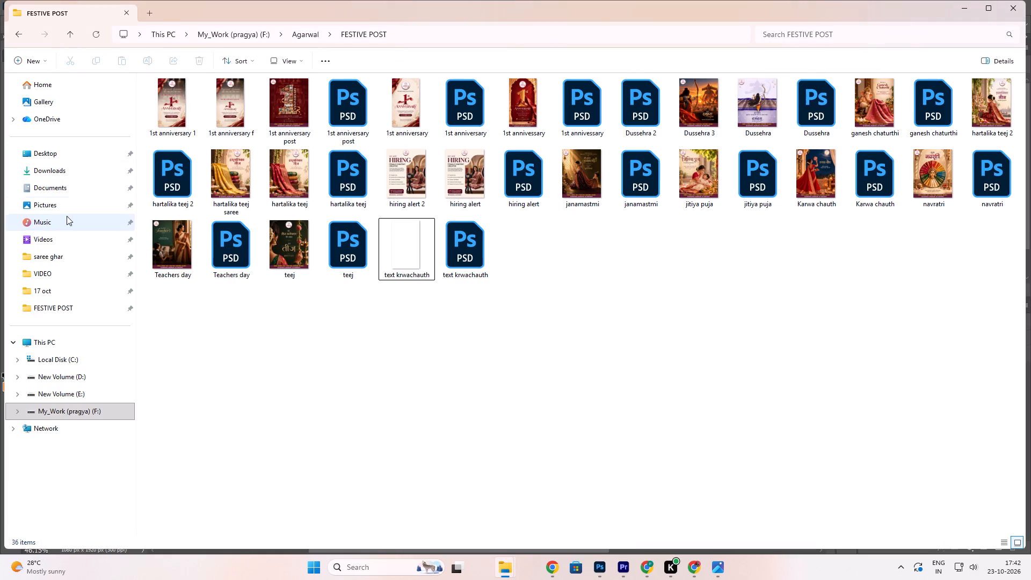
click(60, 205)
double_click(230, 122)
scroll(517, 384, down, 8)
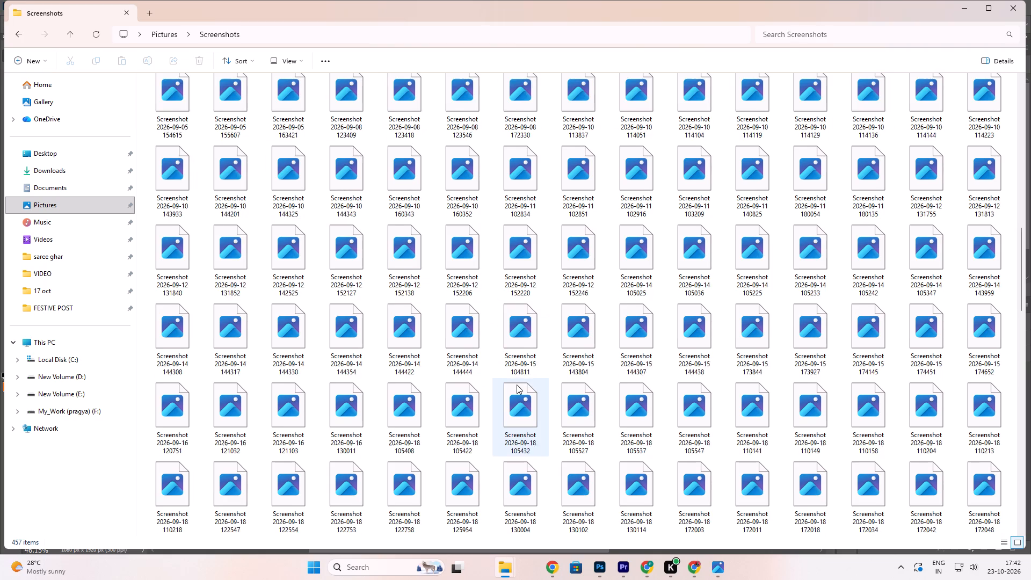
scroll(517, 385, down, 14)
drag(524, 490, 612, 534)
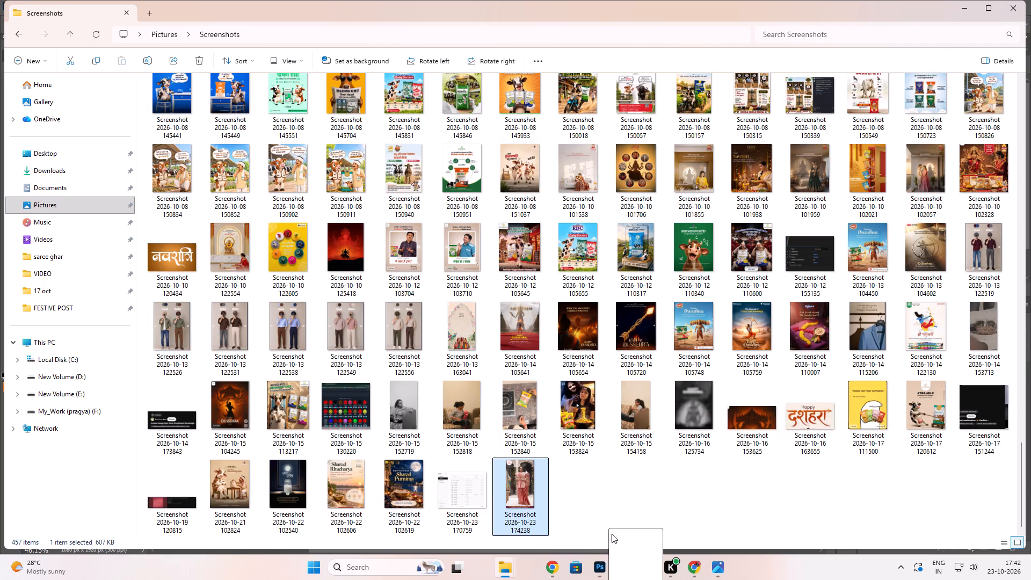
drag(612, 534, 496, 340)
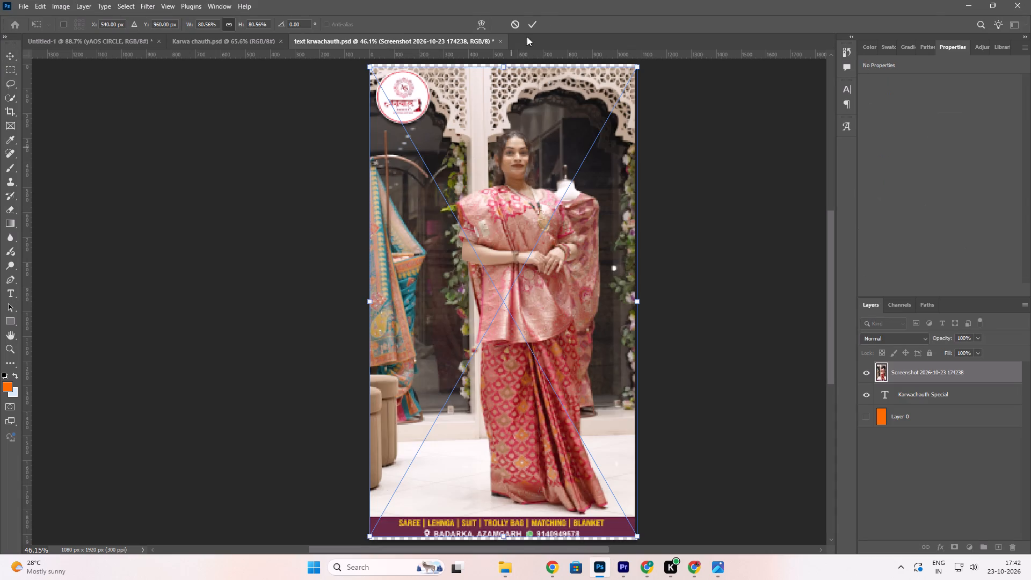
click(531, 22)
click(513, 100)
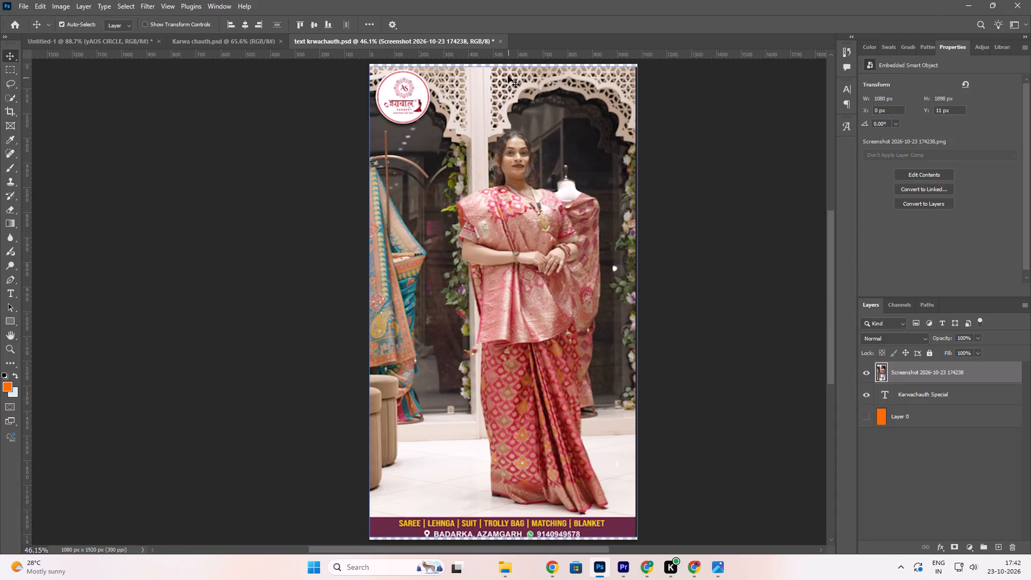
Scale the placed screenshot layer up to about 1092 × 1920 px so it covers the canvas from top to bottom edge.
key(ctrl+t)
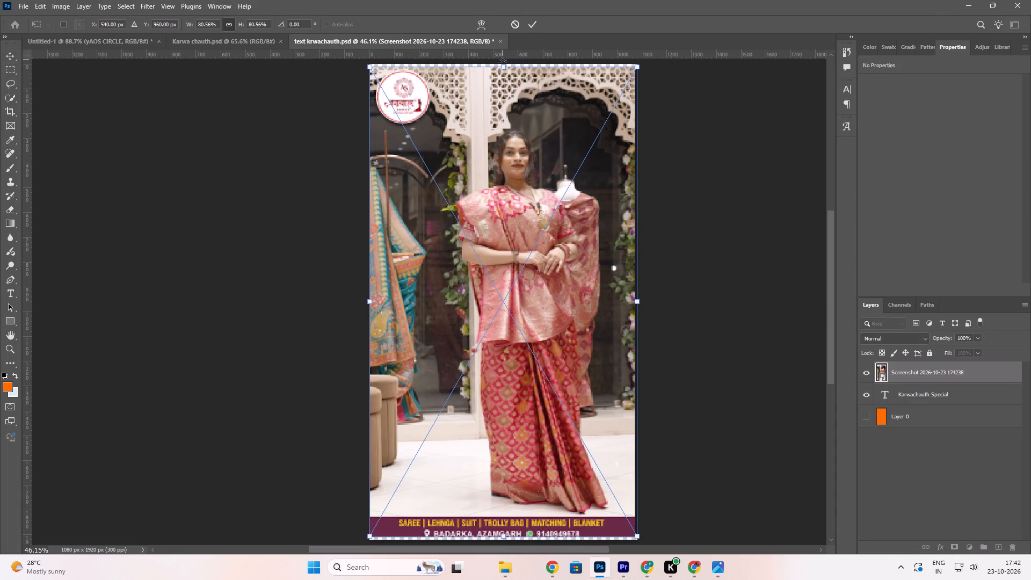
drag(505, 68, 506, 63)
click(530, 23)
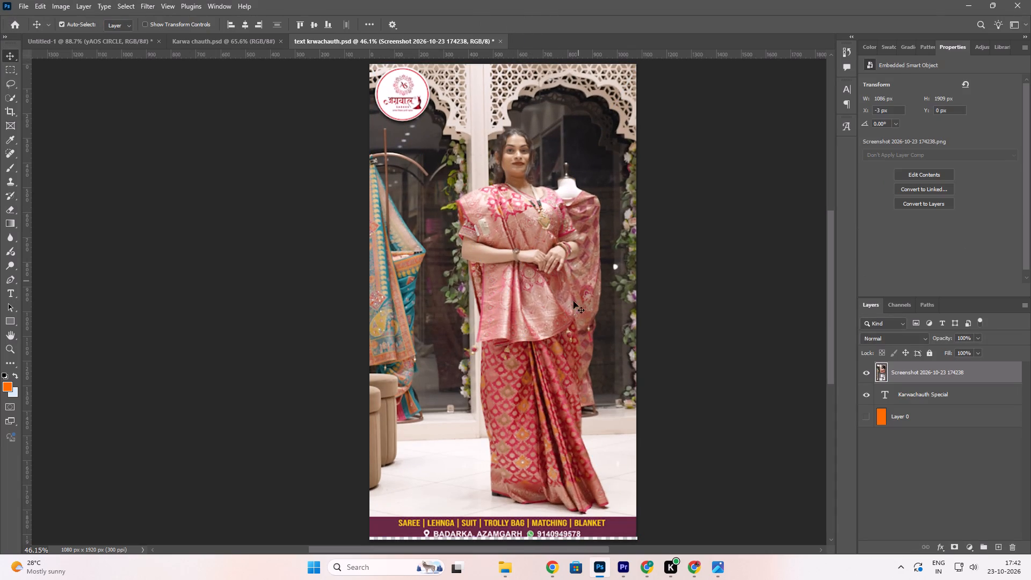
click(521, 505)
key(ctrl+t)
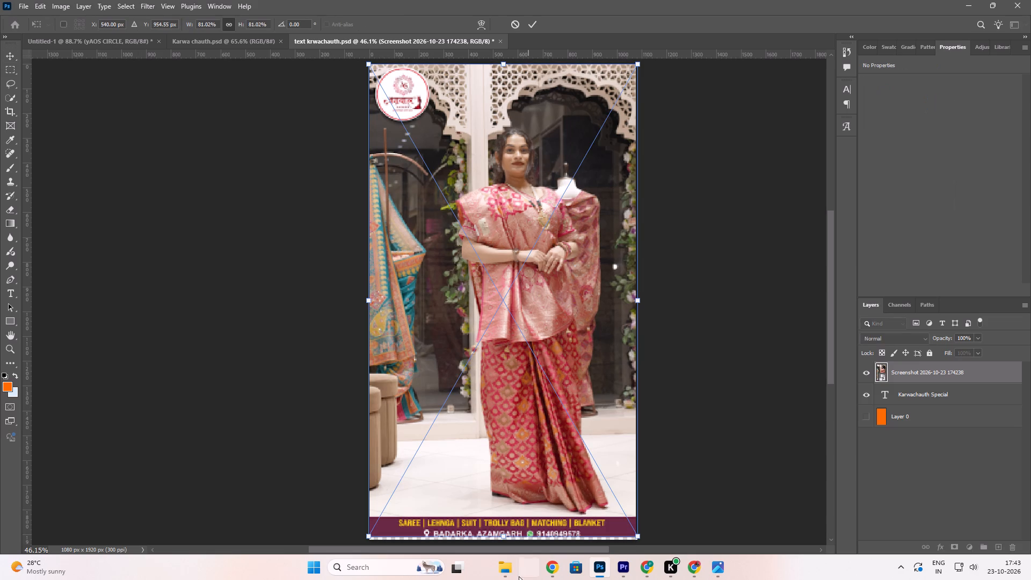
drag(502, 535, 504, 544)
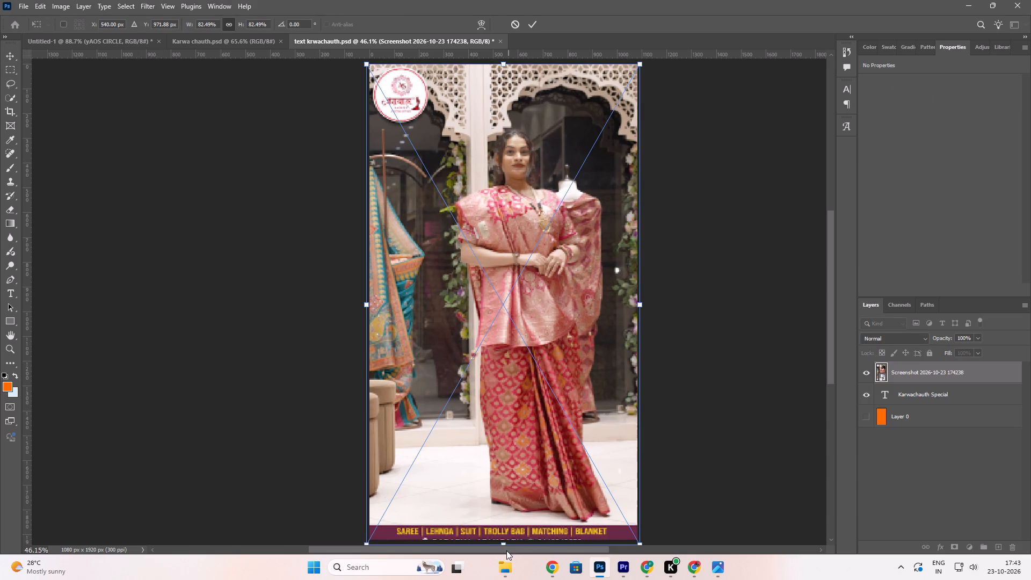
drag(505, 542, 514, 538)
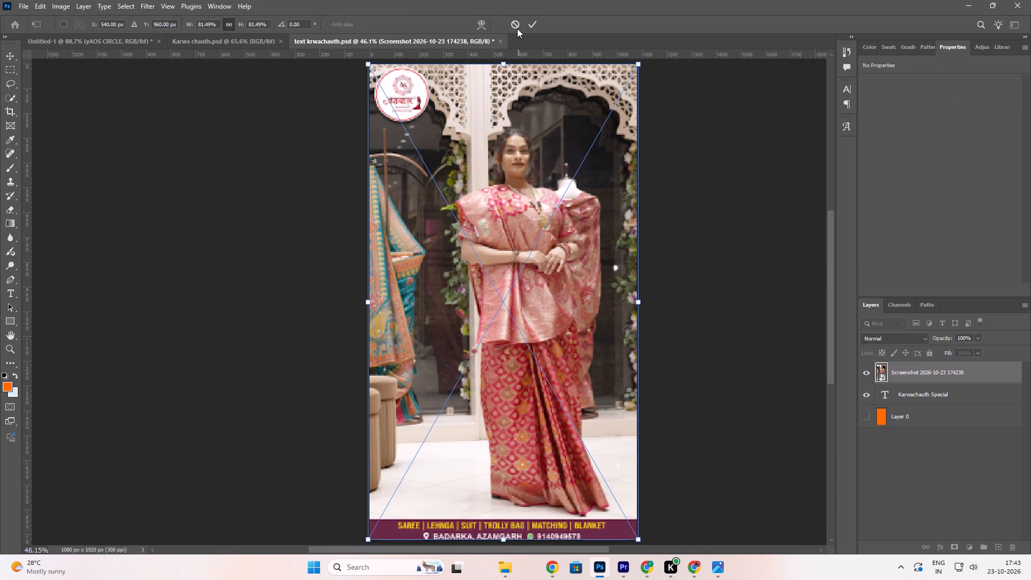
click(534, 24)
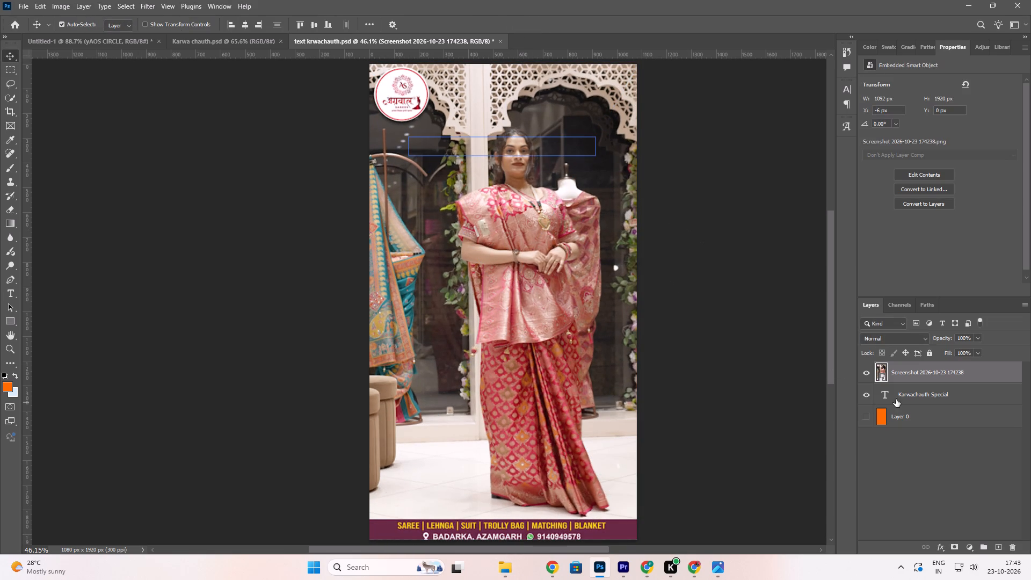
Move the Karwachauth Special text layer above the screenshot layer in the layer stack.
drag(930, 391, 935, 359)
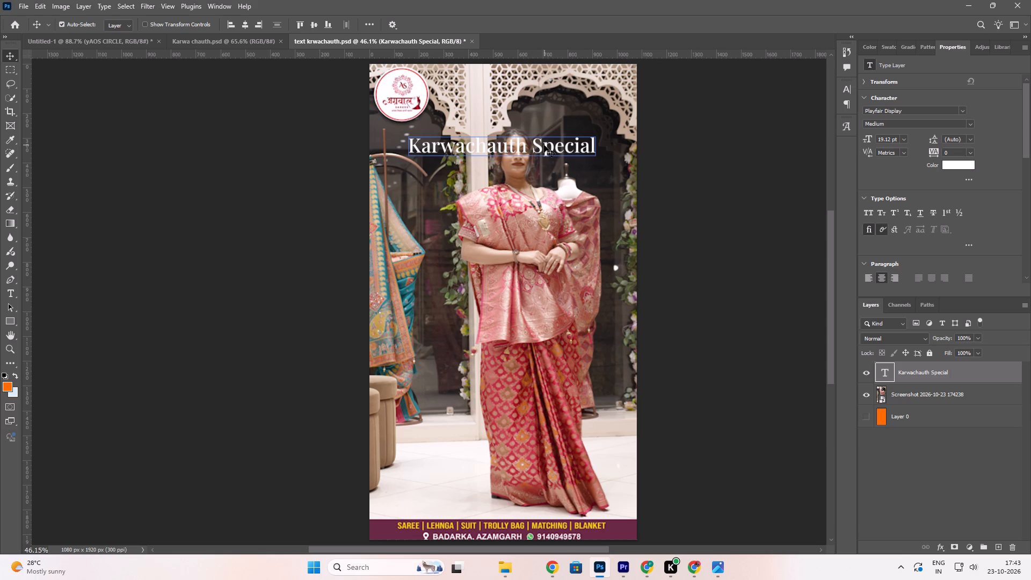
Scale the Karwachauth Special title to about 87.6% and place it just above the woman's head, horizontally centred on the canvas.
drag(544, 145, 561, 327)
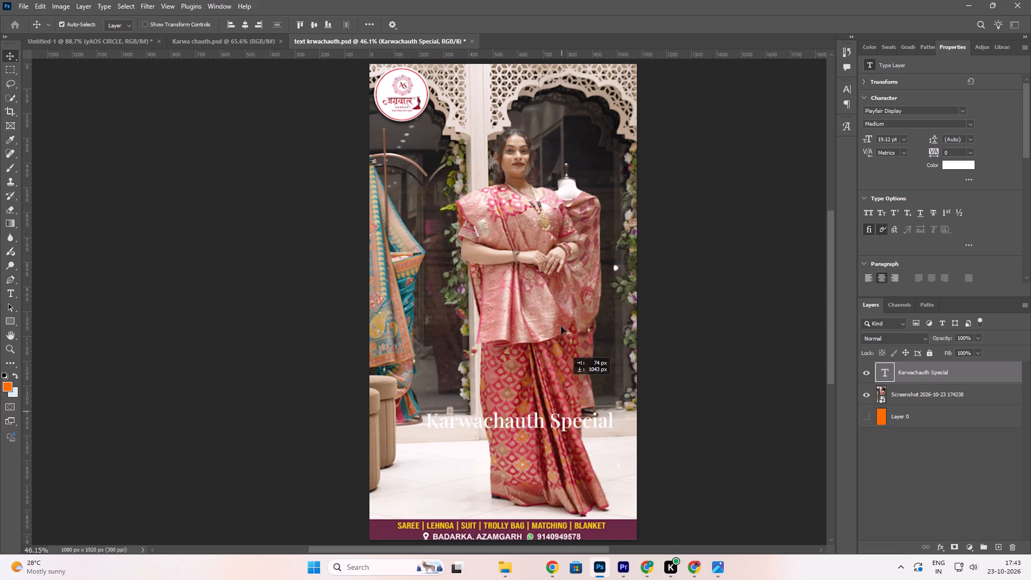
drag(561, 327, 561, 100)
click(562, 104)
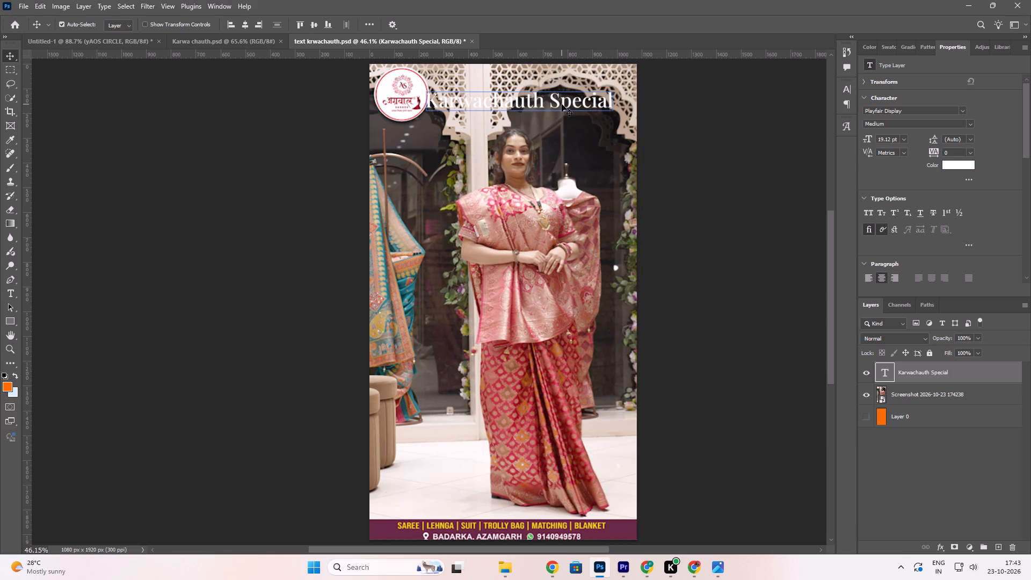
key(ctrl+t)
drag(612, 89, 600, 95)
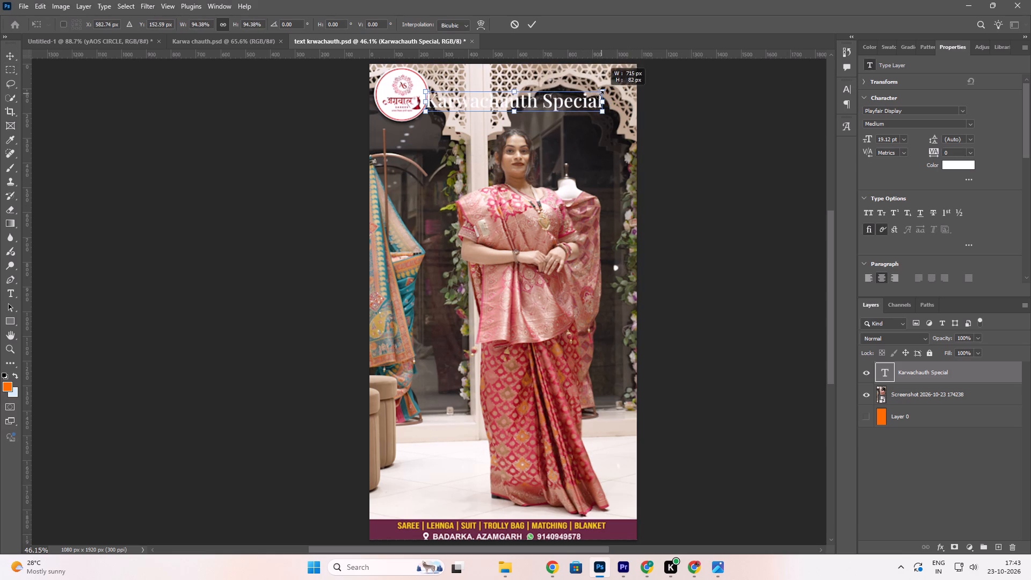
drag(600, 95, 590, 98)
drag(534, 100, 537, 113)
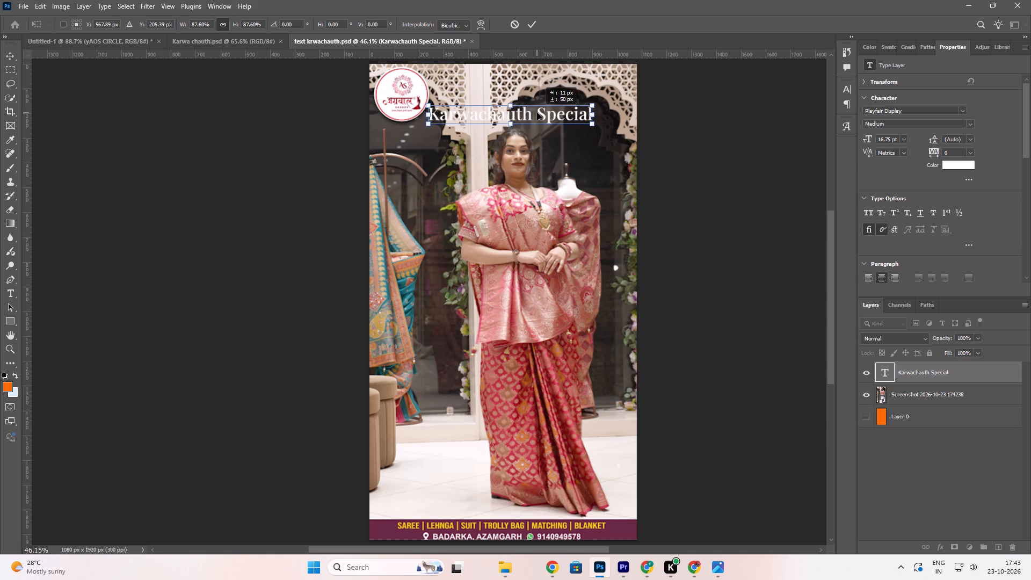
drag(537, 113, 533, 119)
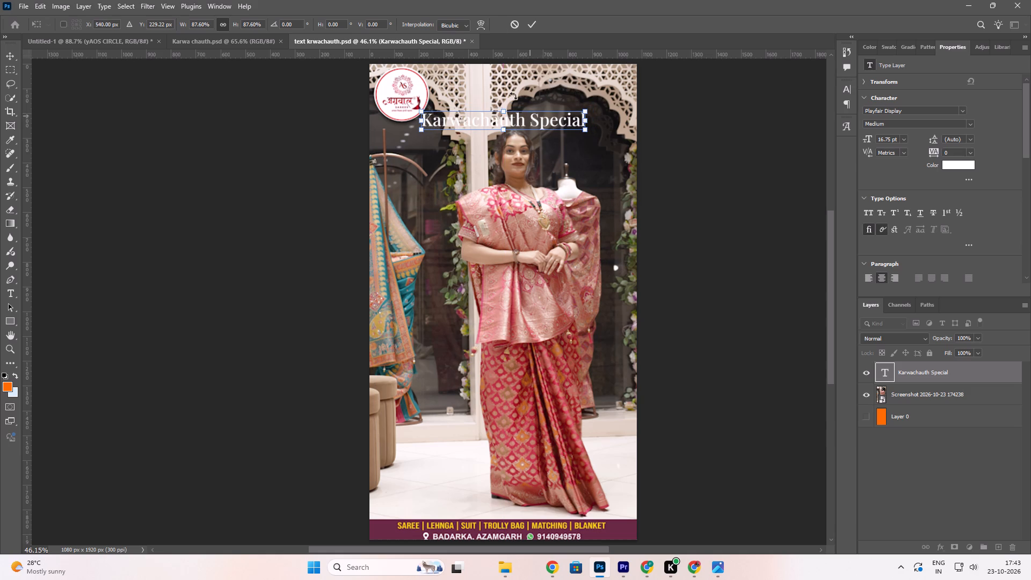
click(531, 21)
Nudge the title slightly upward, clear of the woman's head, and align its horizontal centre.
click(527, 124)
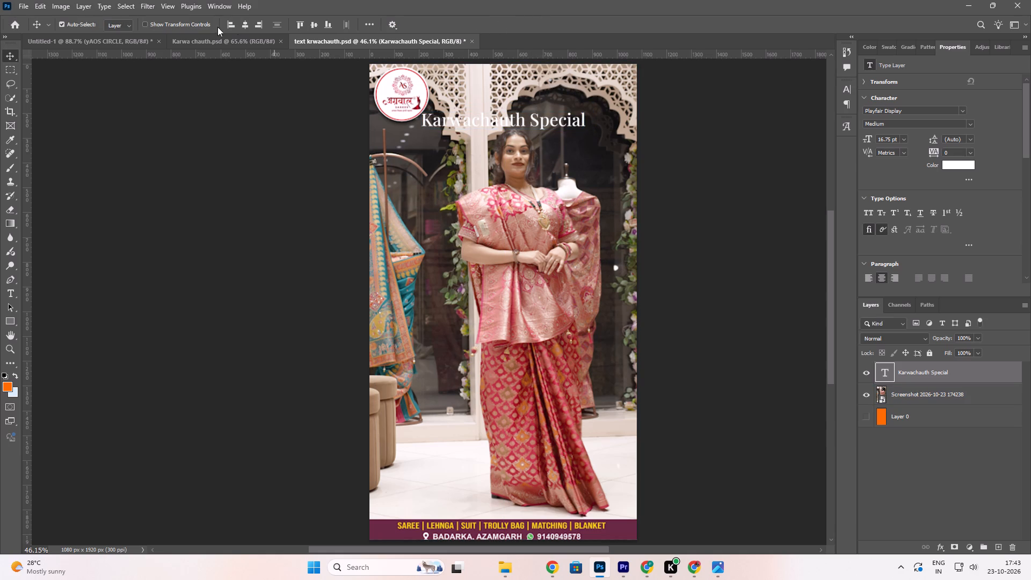
click(248, 26)
click(506, 123)
key(Up)
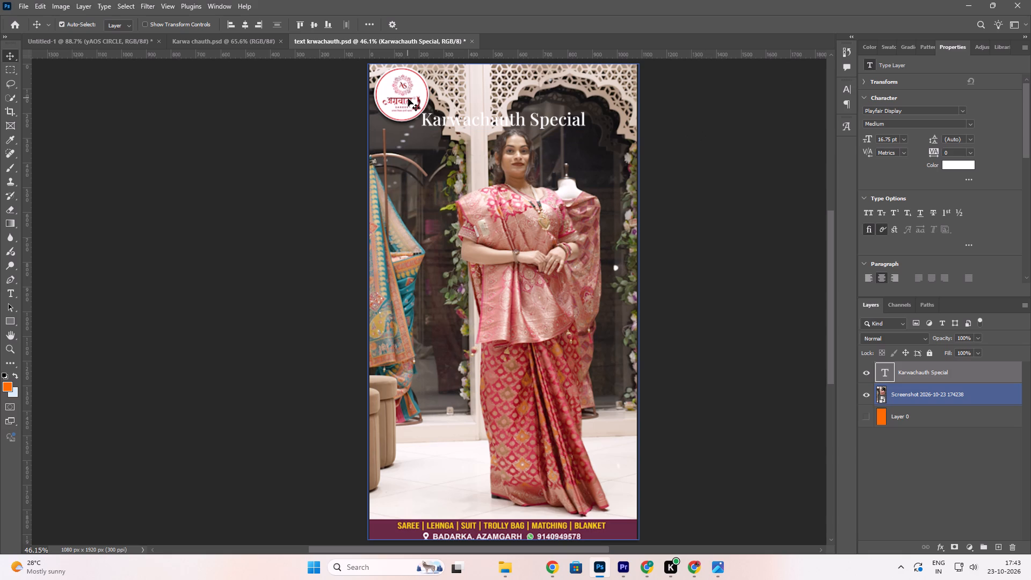
click(496, 119)
key(Up)
key(Up)
key(Up)
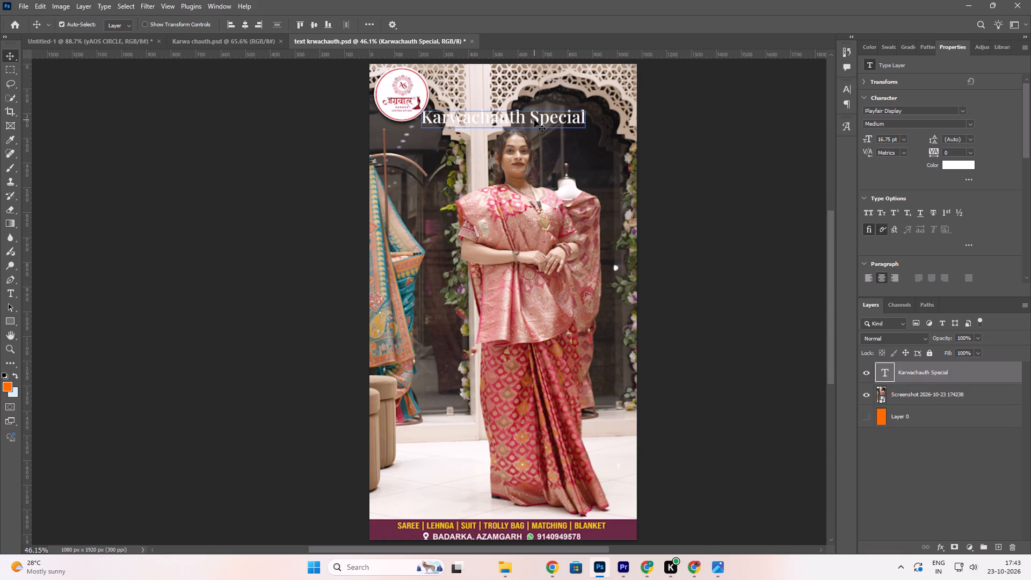
key(Up)
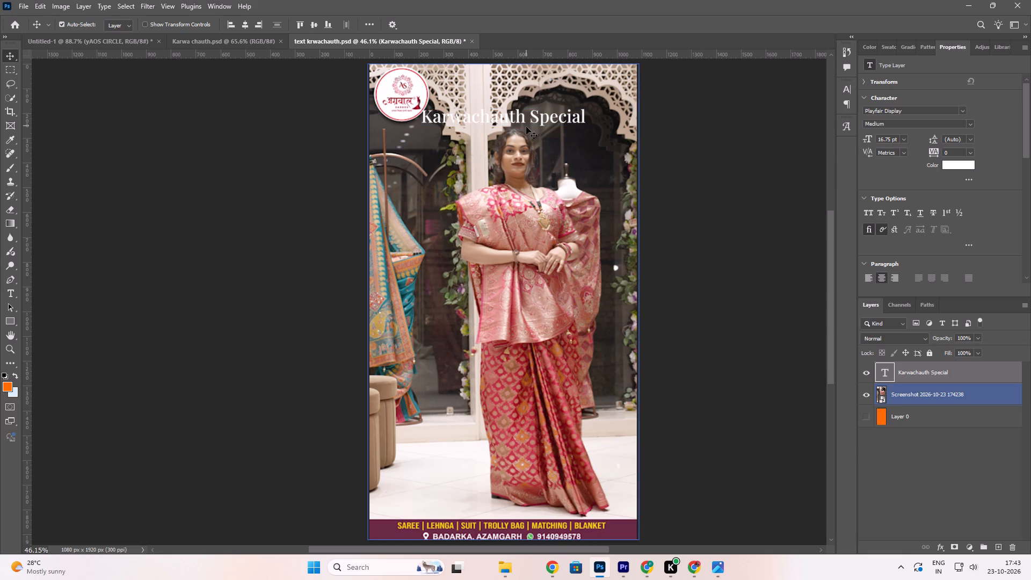
key(Up)
key(Up)
key(Up)
key(Up)
key(Up)
key(Up)
key(Up)
key(Up)
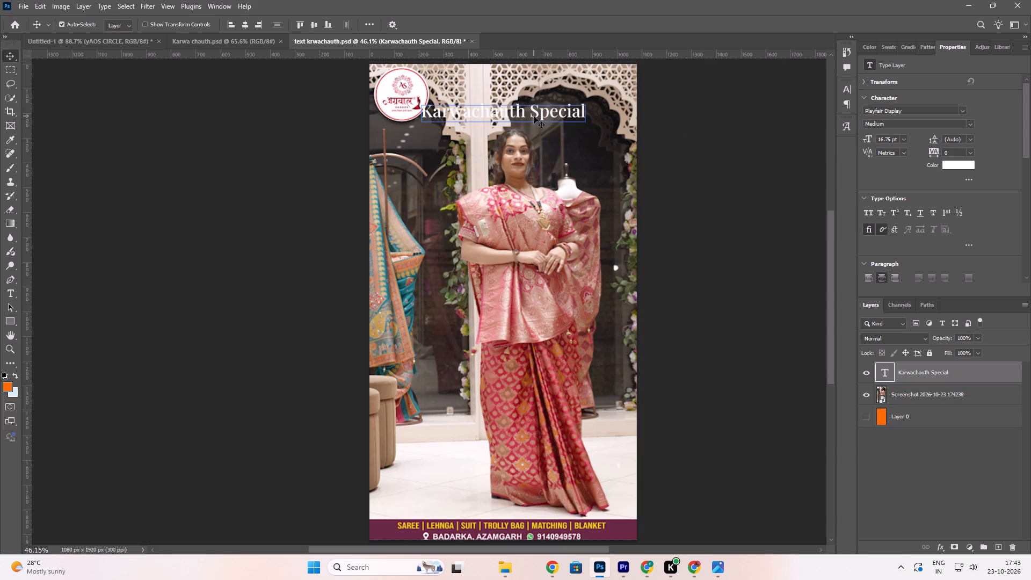
key(Up)
click(549, 108)
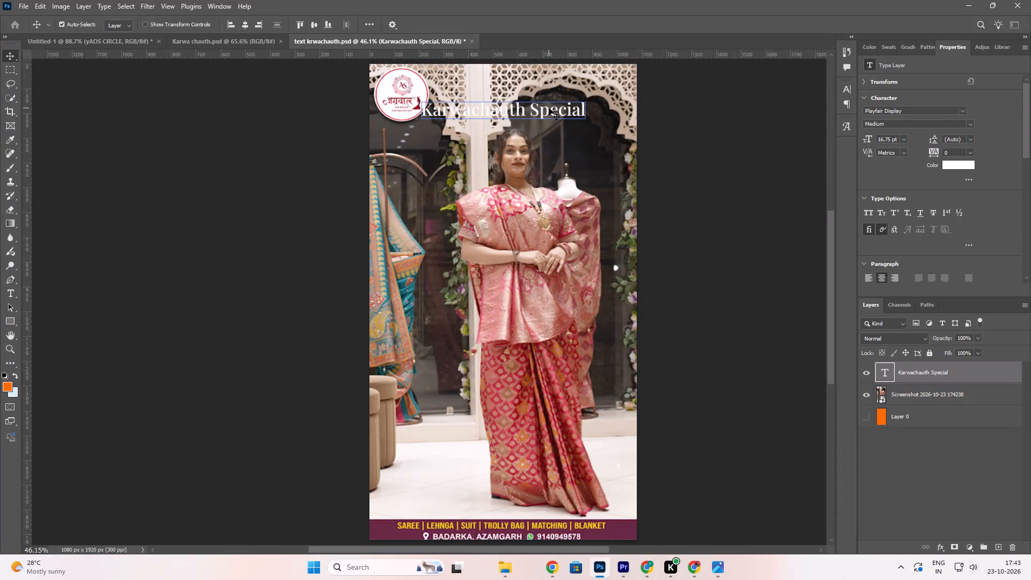
click(243, 26)
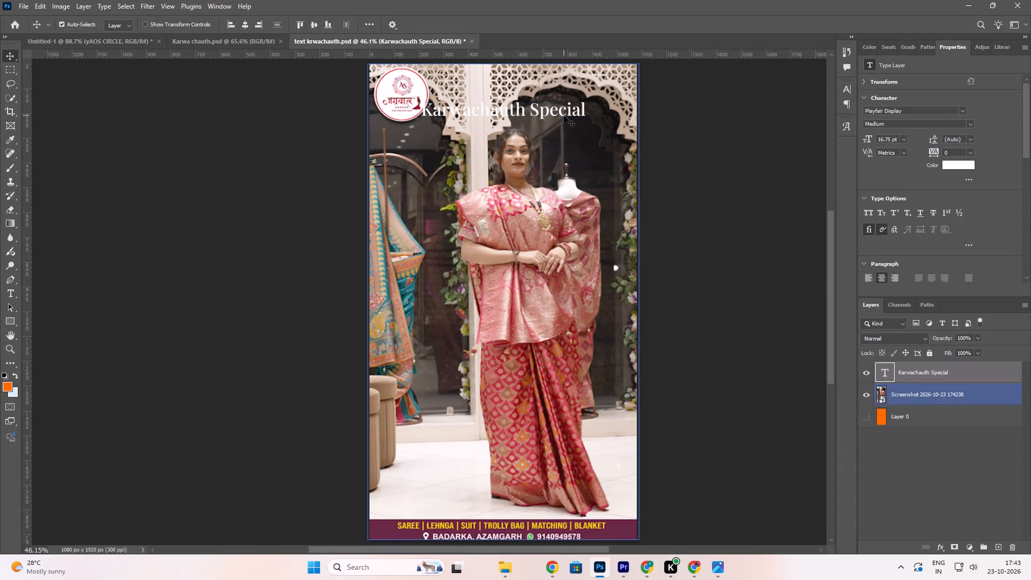
Set the title's text colour to the maroon #692944 sampled from the bottom contact strip.
click(564, 115)
click(970, 164)
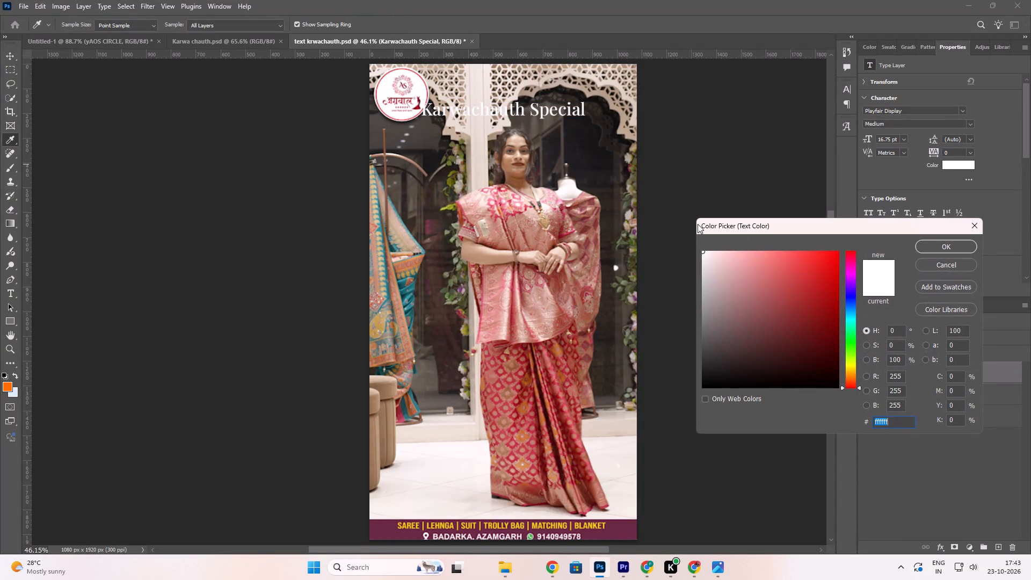
click(555, 382)
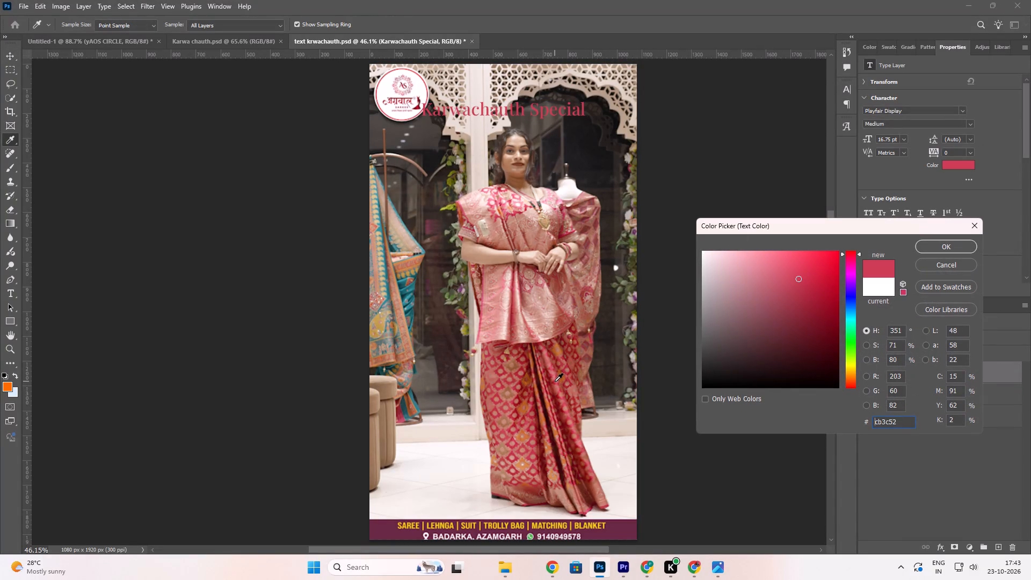
click(624, 527)
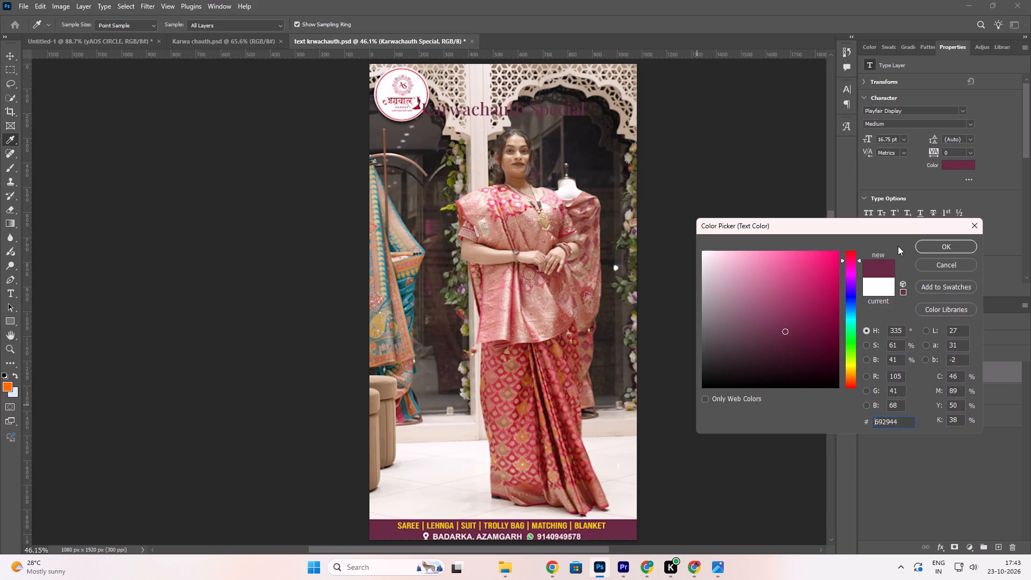
click(943, 248)
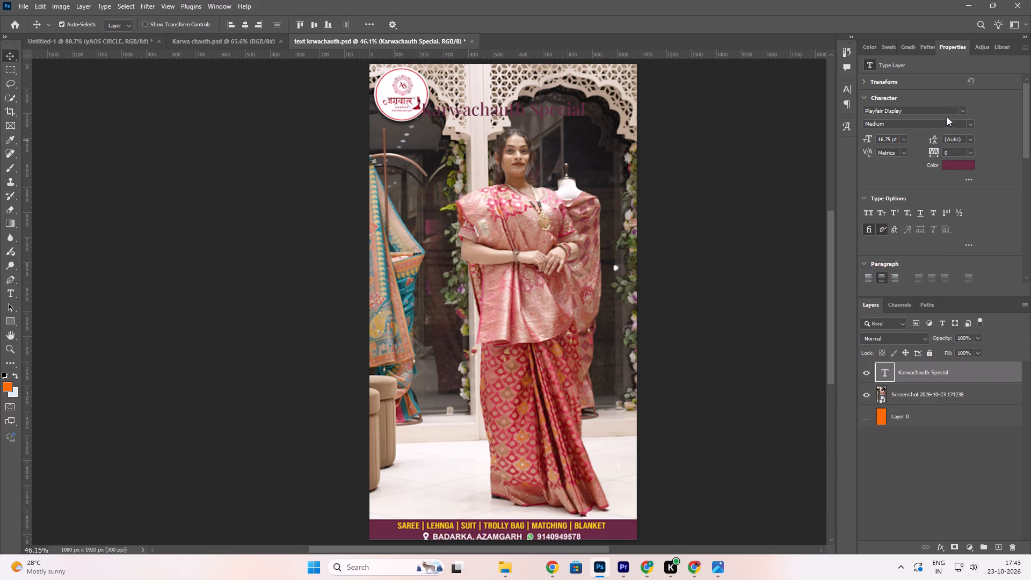
Set the title's Playfair Display font style to ExtraBold.
click(964, 107)
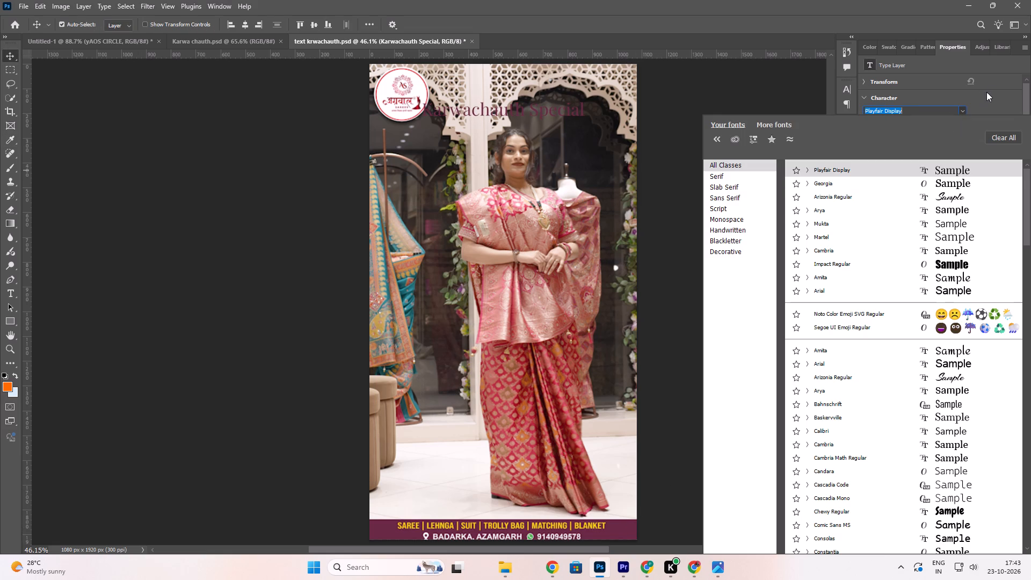
click(992, 89)
click(970, 123)
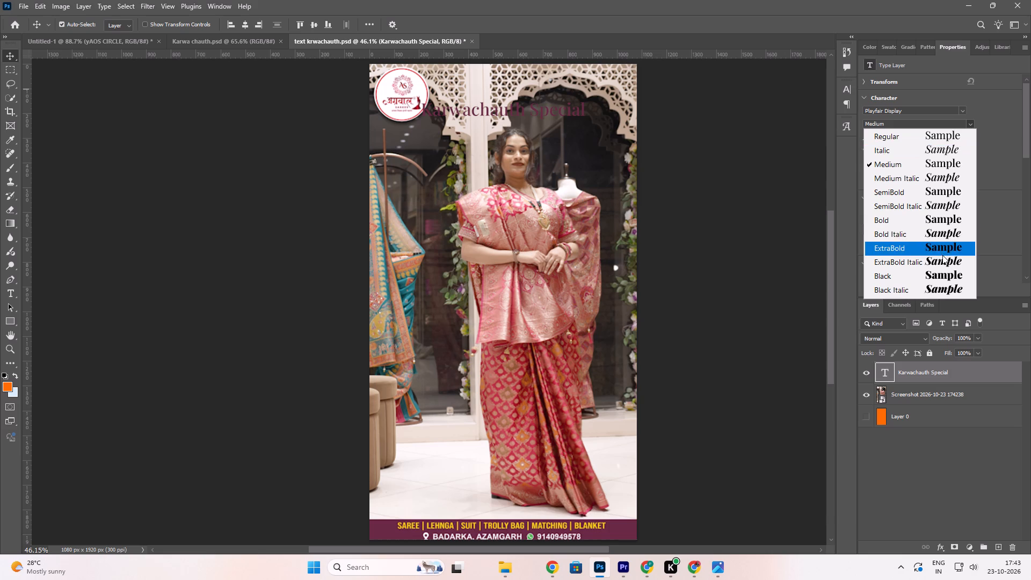
click(941, 246)
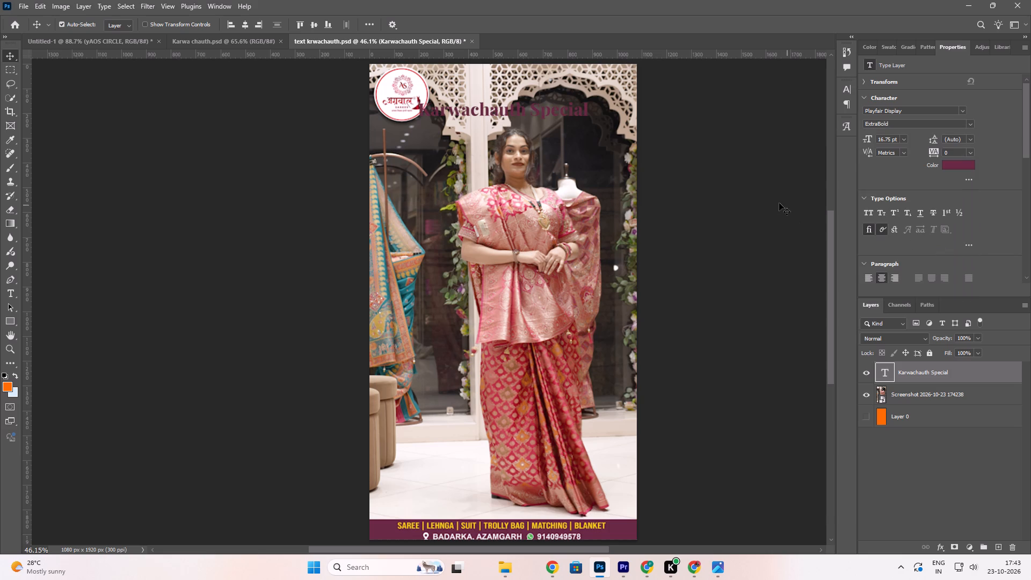
click(772, 201)
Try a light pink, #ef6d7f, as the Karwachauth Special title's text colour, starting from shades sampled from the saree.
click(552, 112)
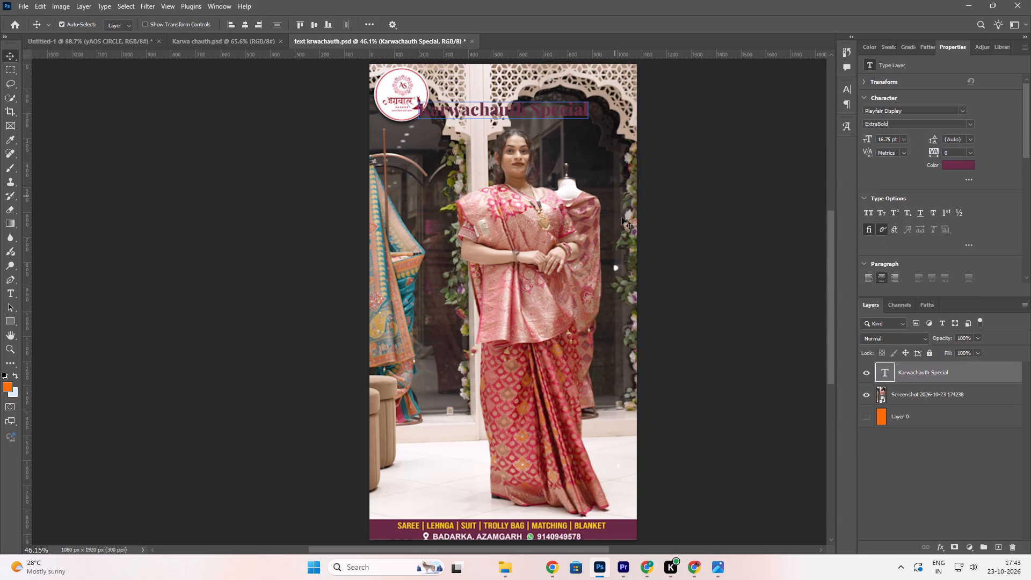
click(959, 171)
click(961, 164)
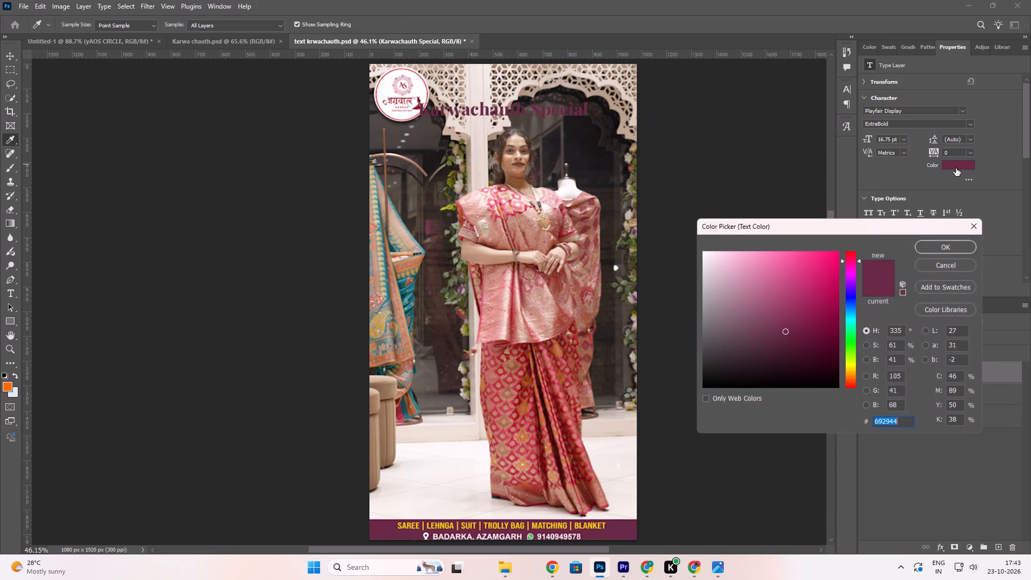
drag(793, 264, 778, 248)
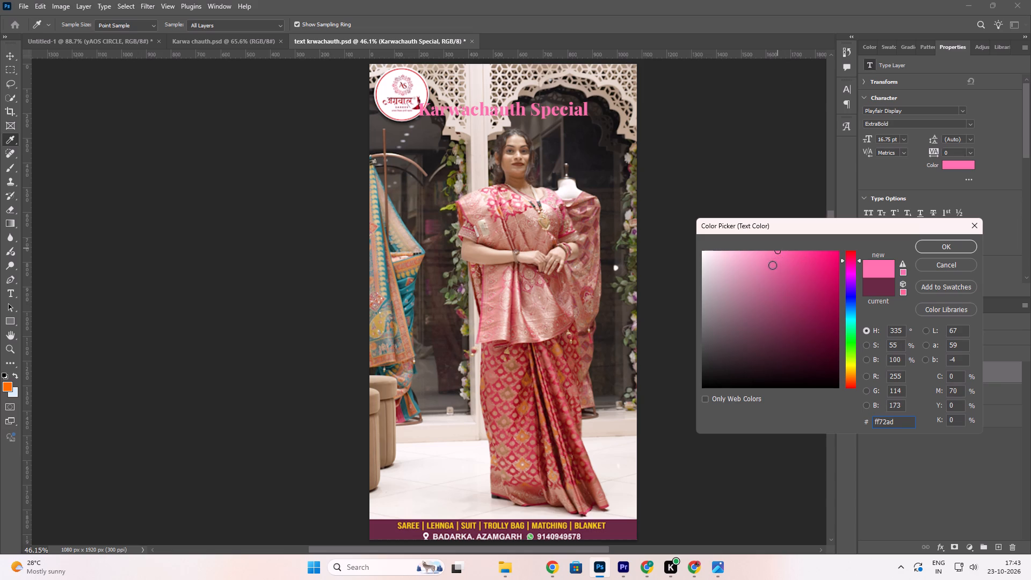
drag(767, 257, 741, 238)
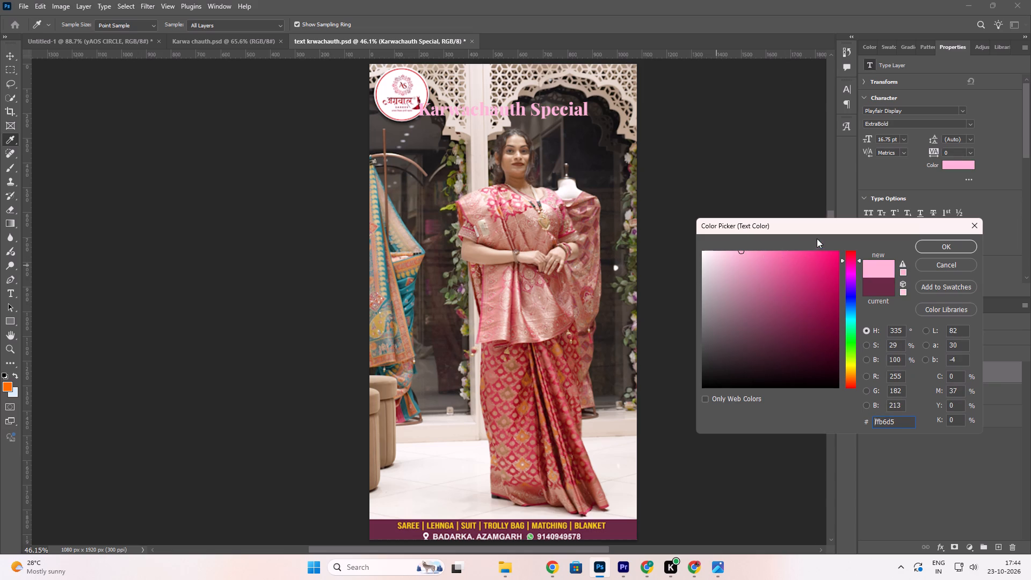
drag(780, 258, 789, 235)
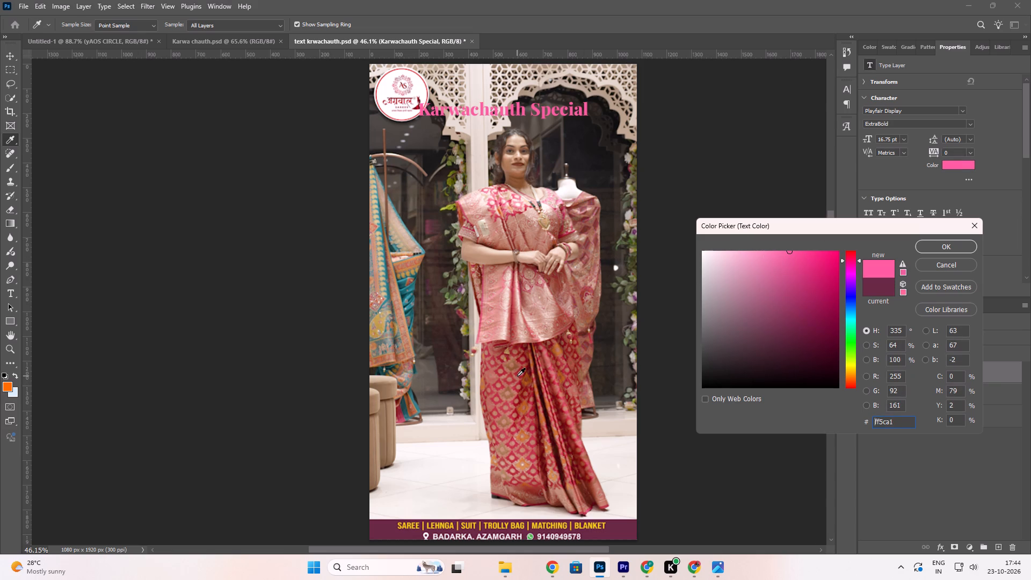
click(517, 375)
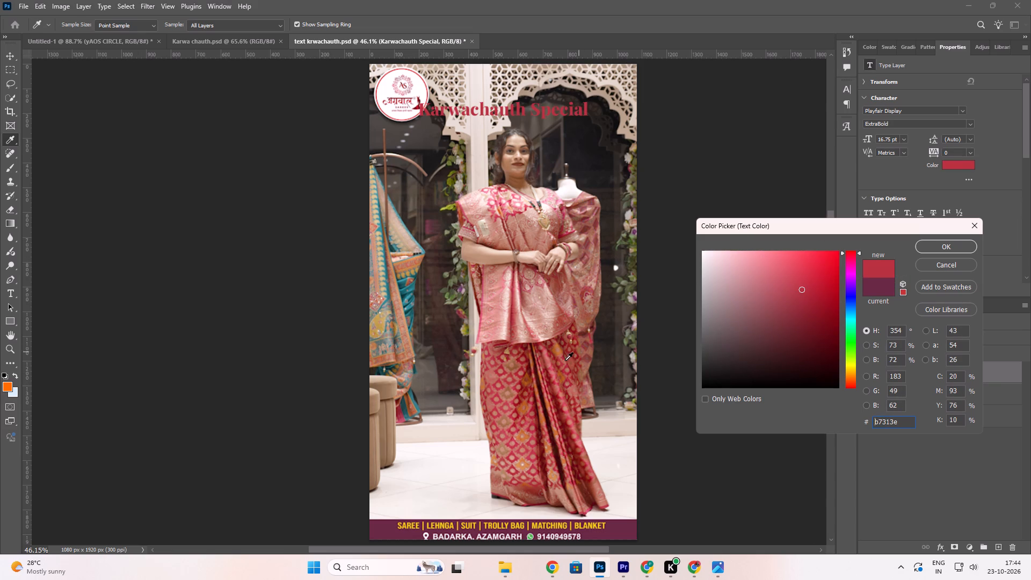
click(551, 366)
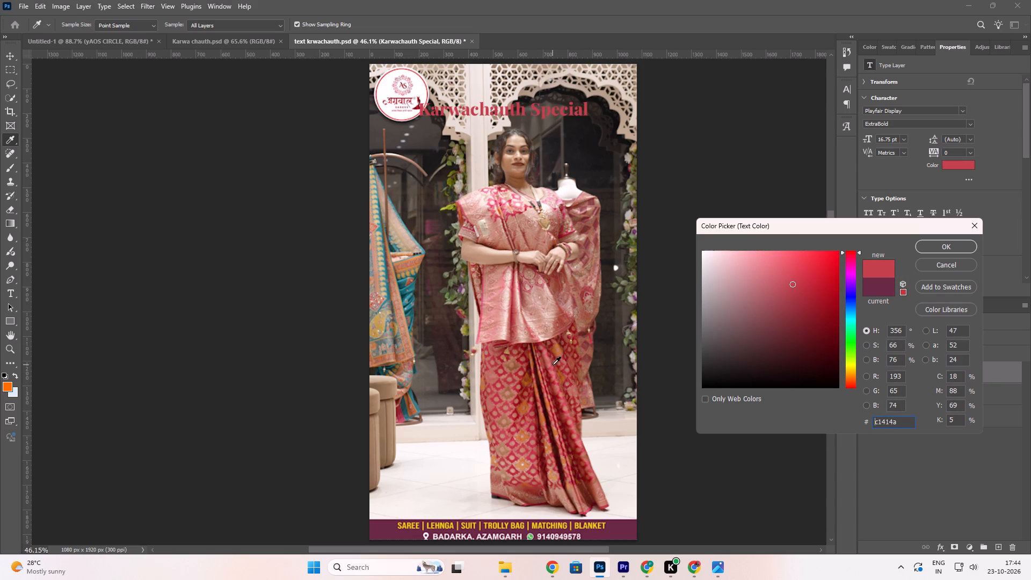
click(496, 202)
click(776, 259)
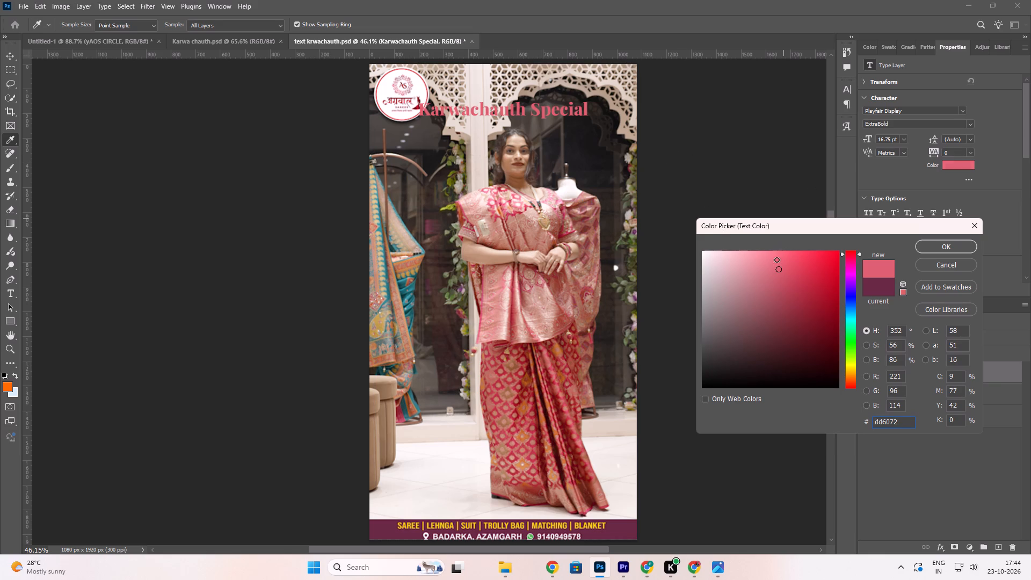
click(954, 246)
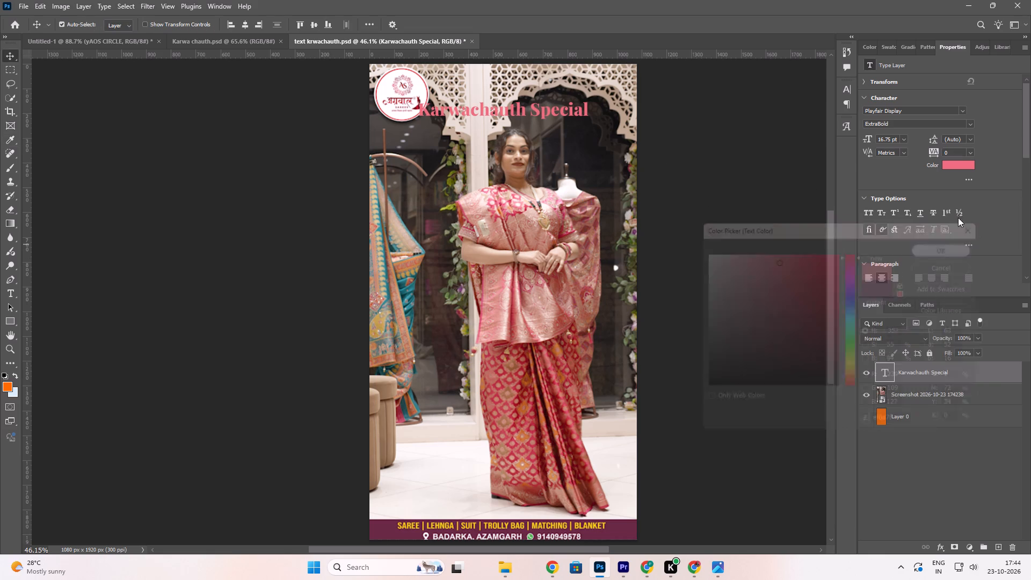
Add a white outside stroke of 6 px to the Karwachauth Special title.
click(942, 551)
click(957, 472)
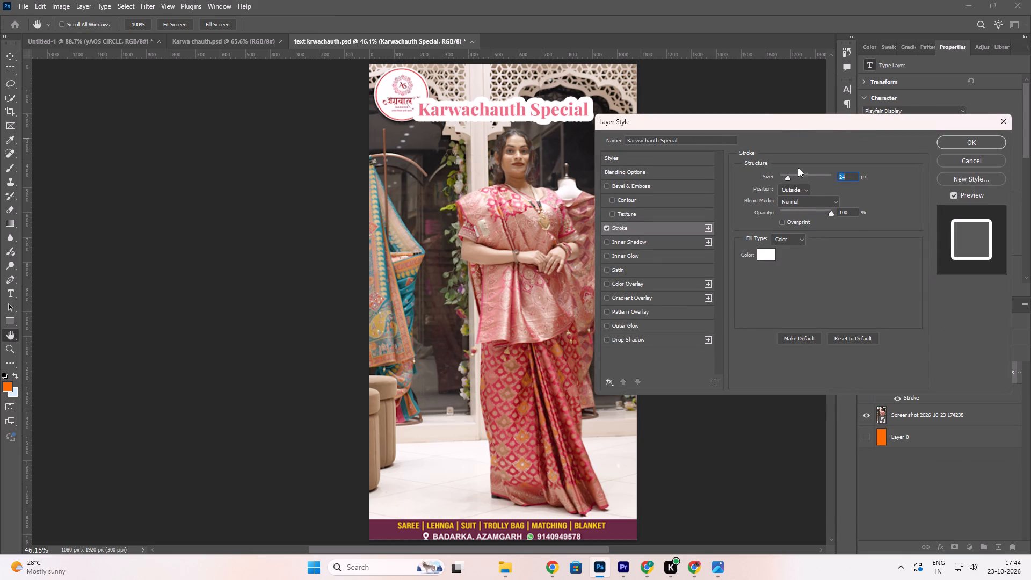
click(787, 178)
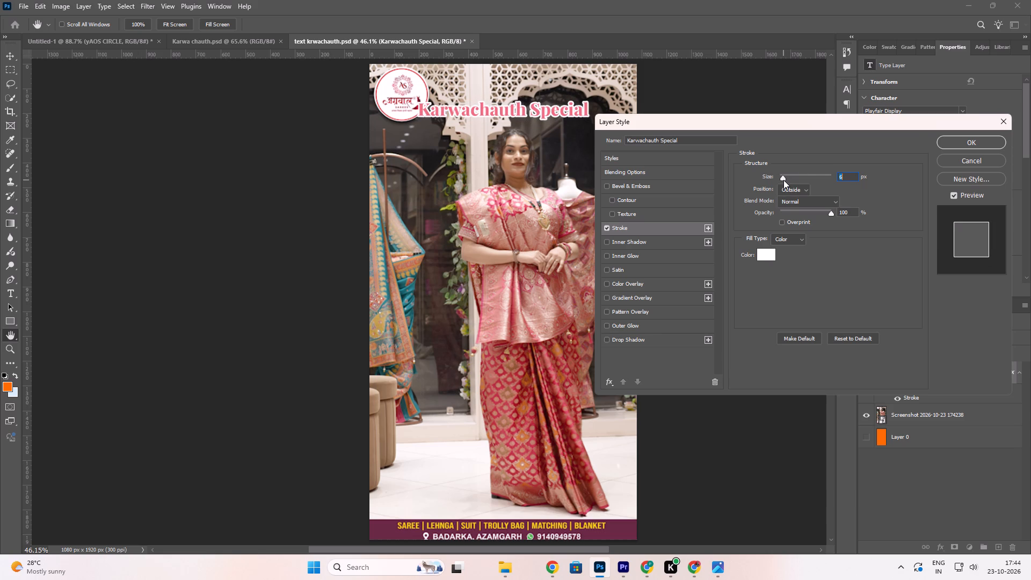
click(960, 140)
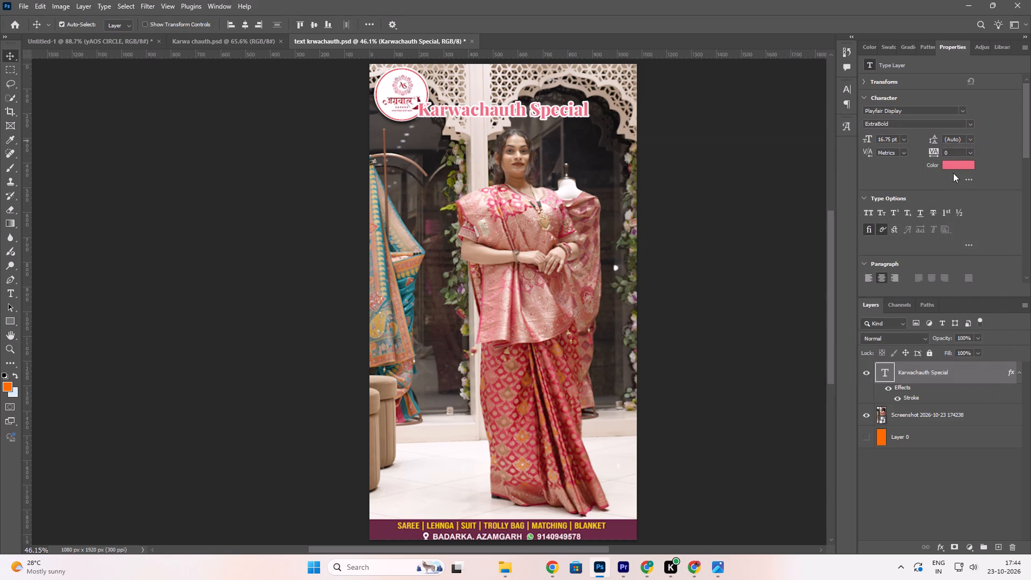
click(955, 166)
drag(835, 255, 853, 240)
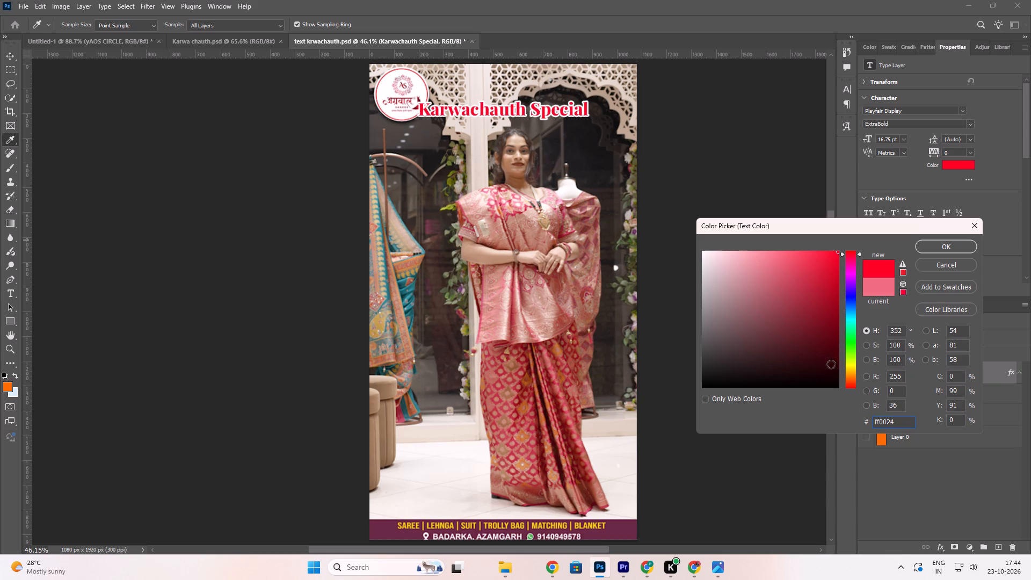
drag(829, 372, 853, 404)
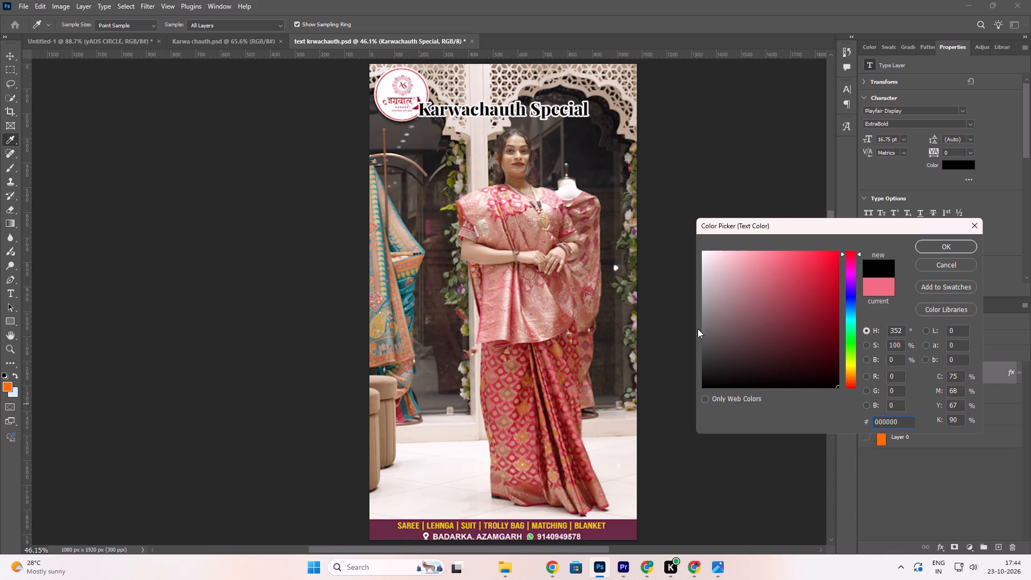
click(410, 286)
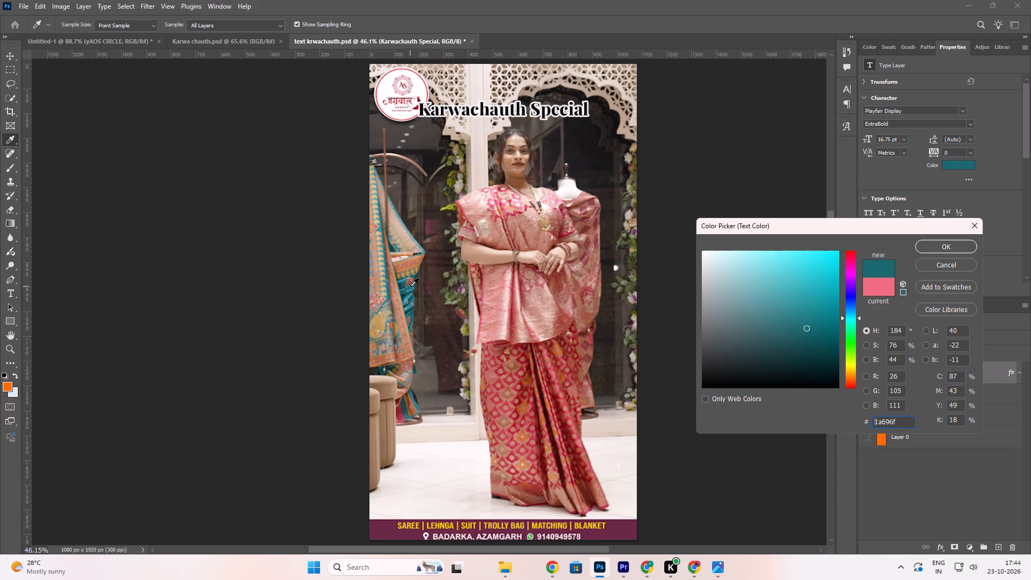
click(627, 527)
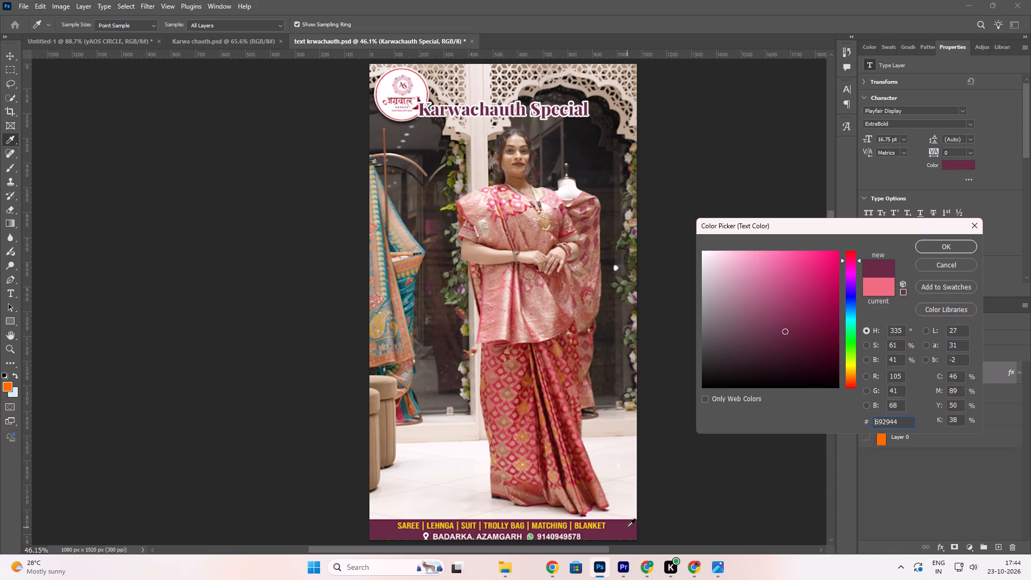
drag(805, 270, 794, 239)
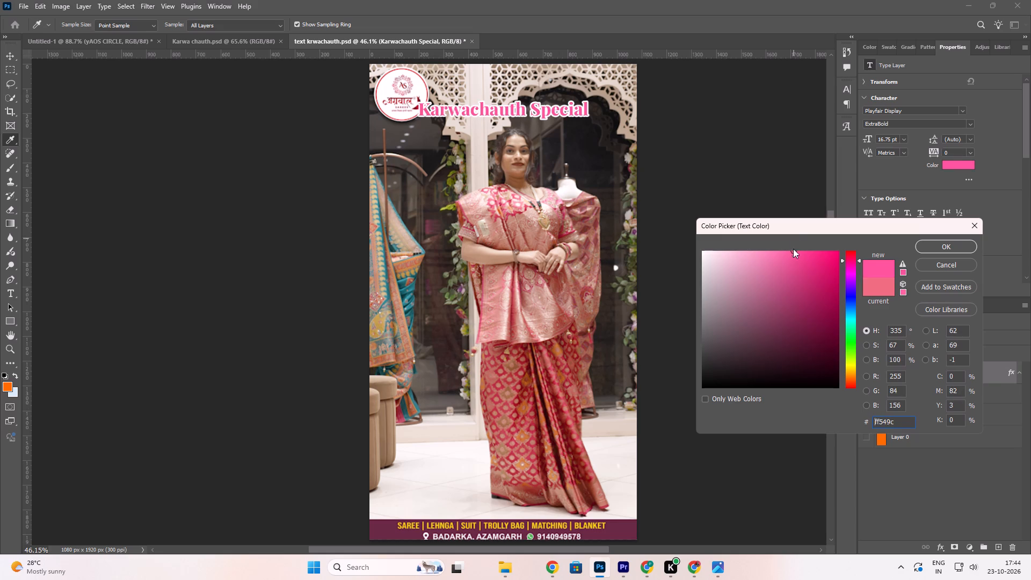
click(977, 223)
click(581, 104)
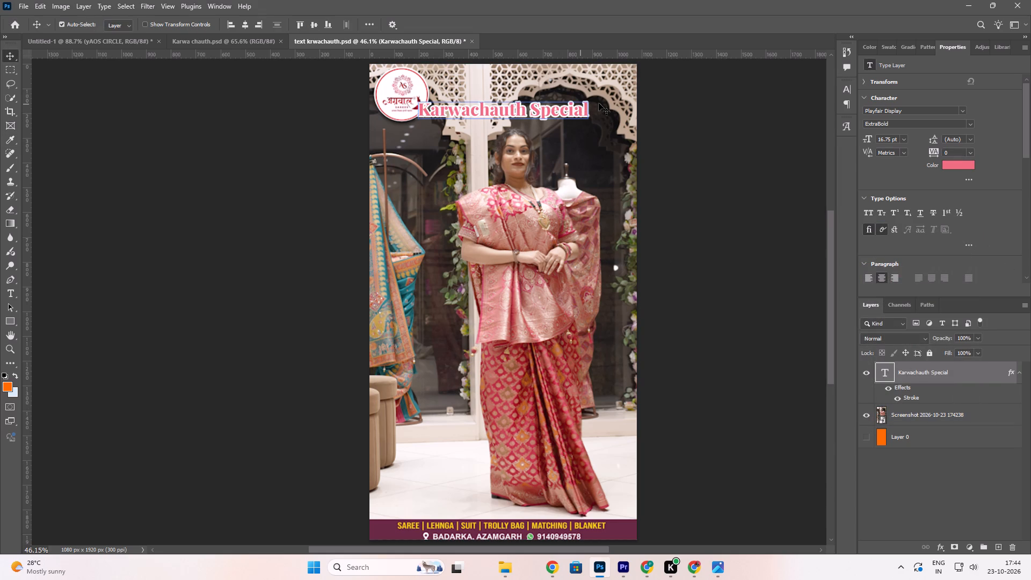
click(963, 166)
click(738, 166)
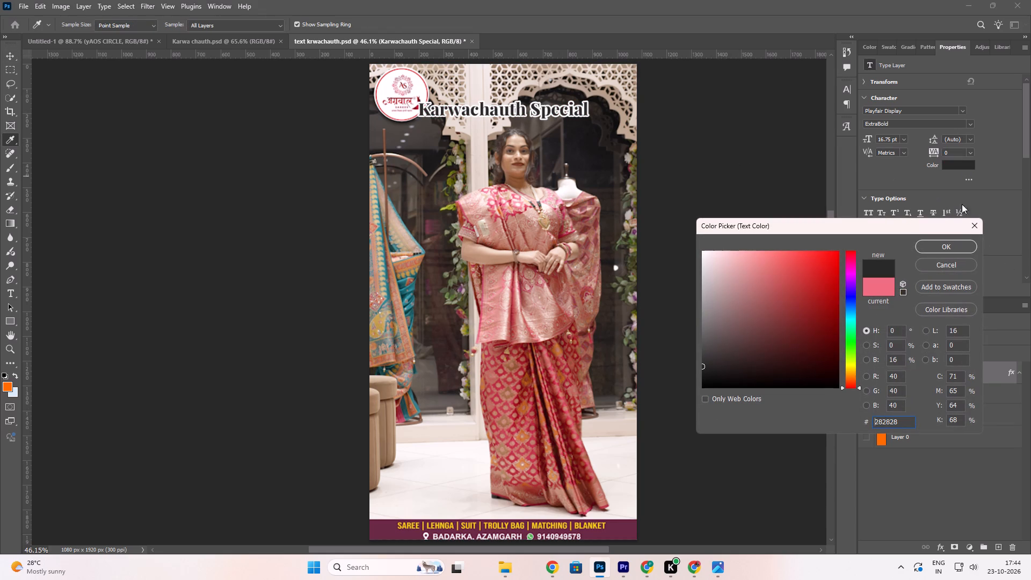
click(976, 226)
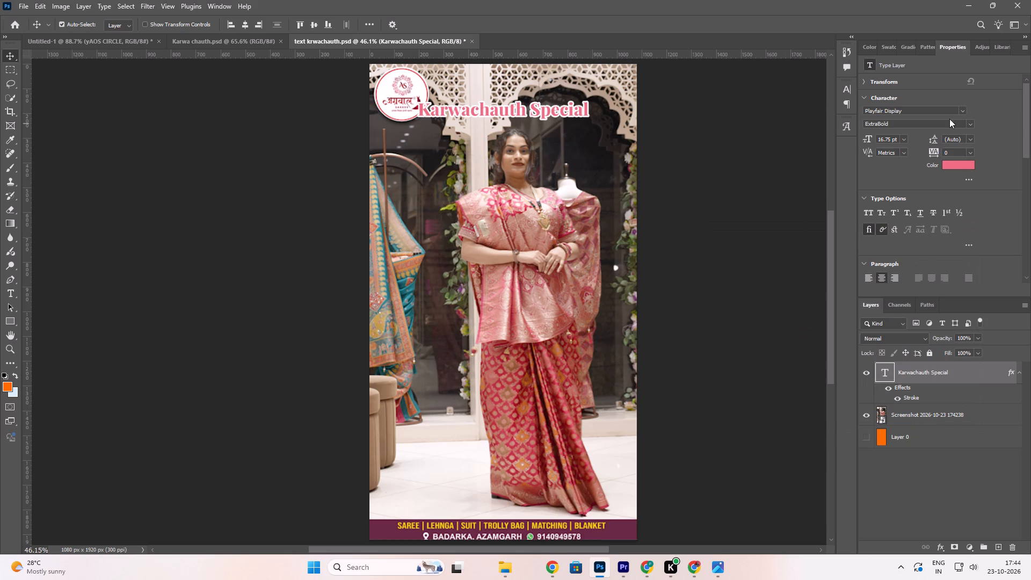
Change the Karwachauth Special title's font to Impact Regular.
click(963, 109)
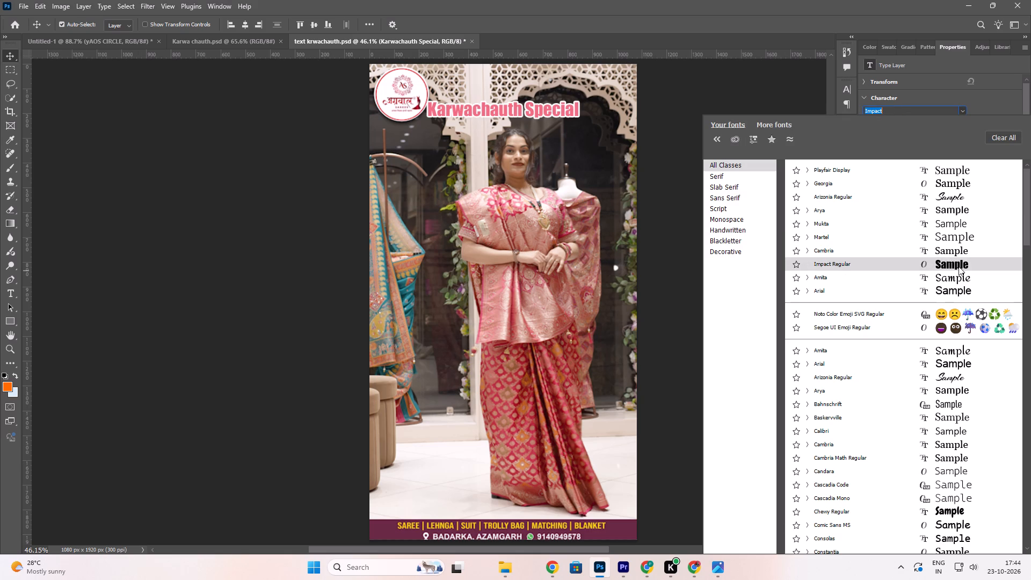
click(959, 266)
Set the title's text colour to the deep red #bd263a sampled from the lower part of the woman's saree.
click(571, 108)
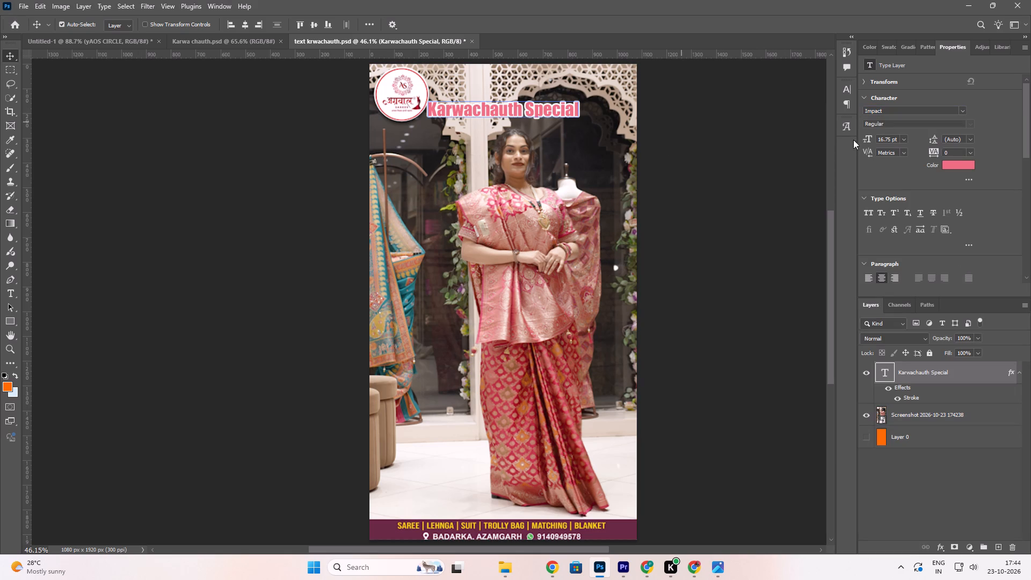
click(965, 165)
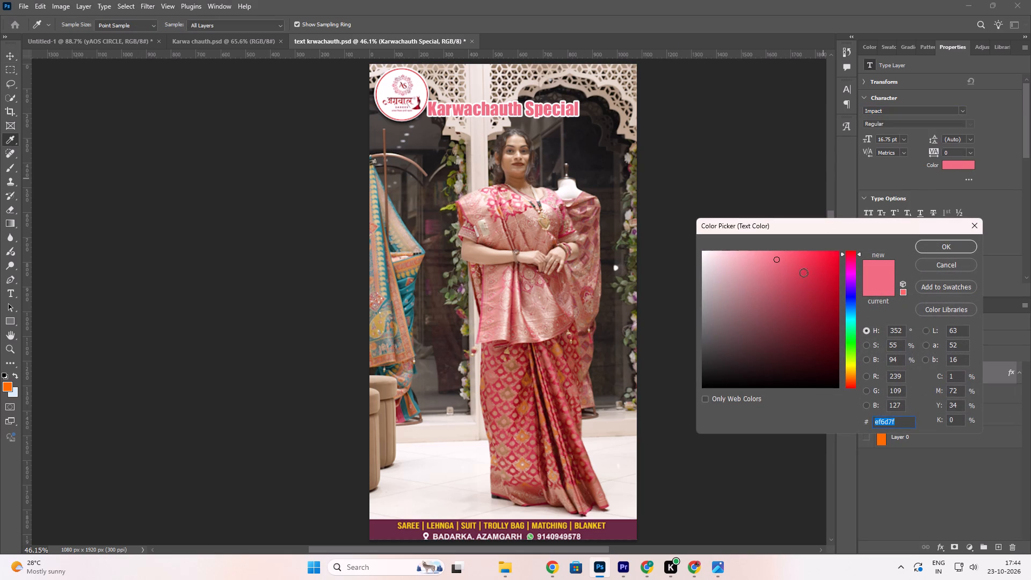
drag(800, 257, 803, 235)
drag(809, 258, 832, 234)
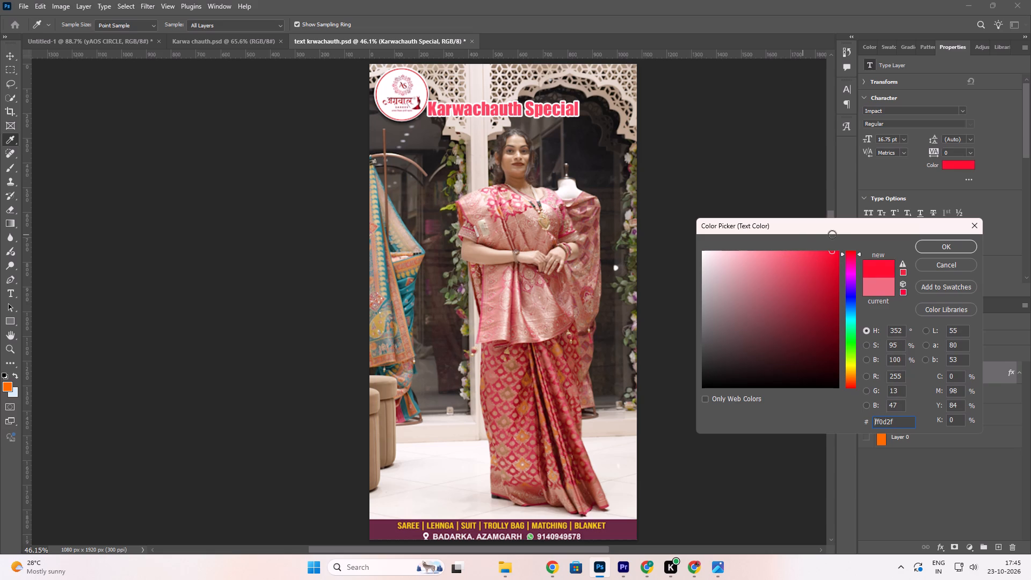
drag(832, 256, 865, 227)
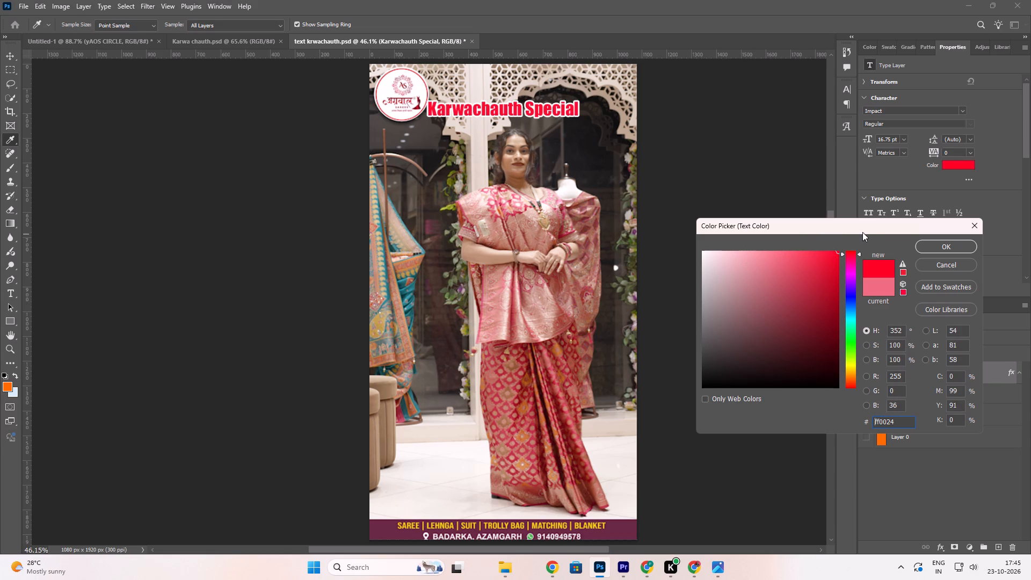
click(624, 530)
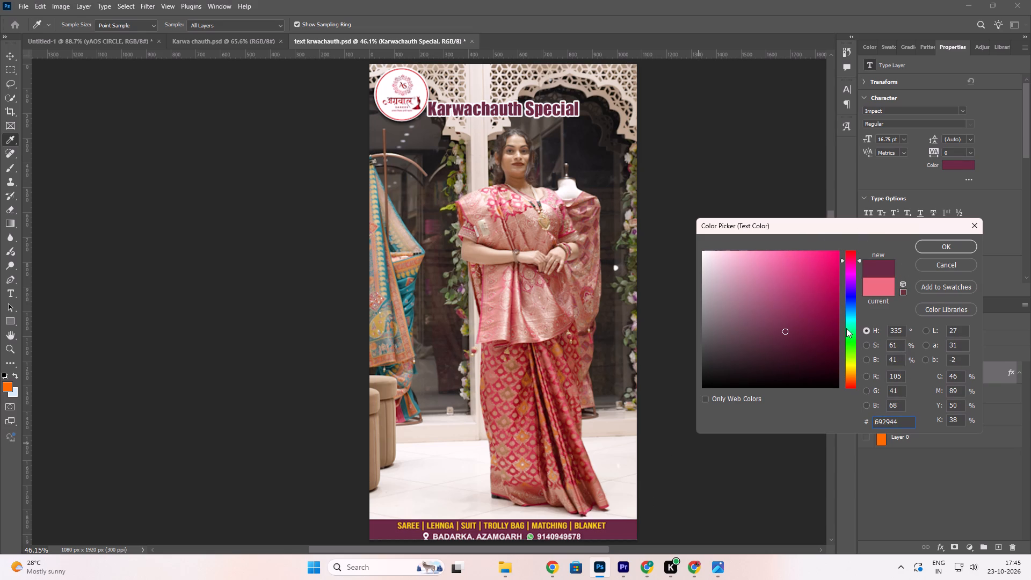
drag(819, 260, 825, 244)
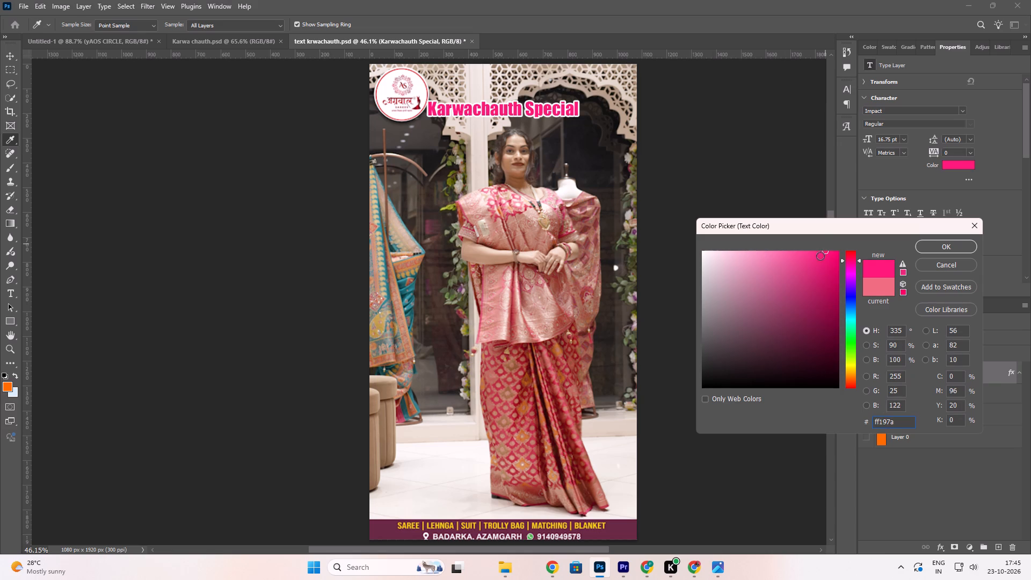
drag(820, 256, 798, 245)
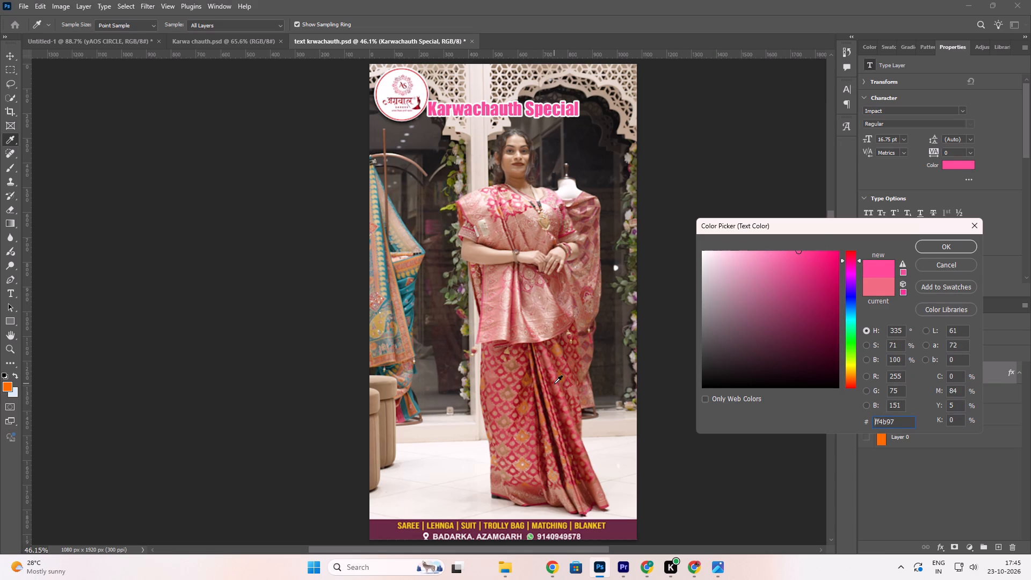
click(554, 383)
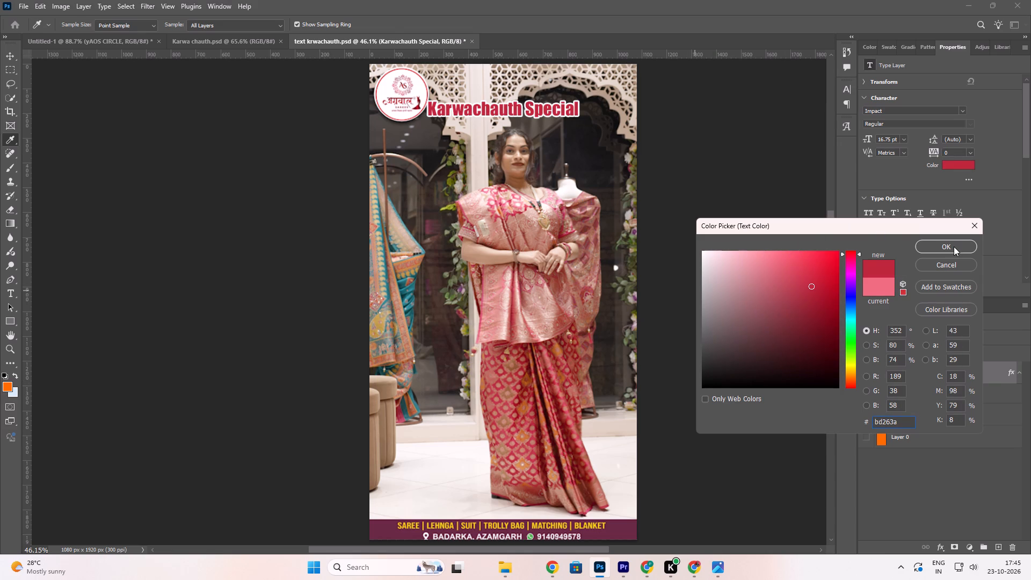
click(954, 247)
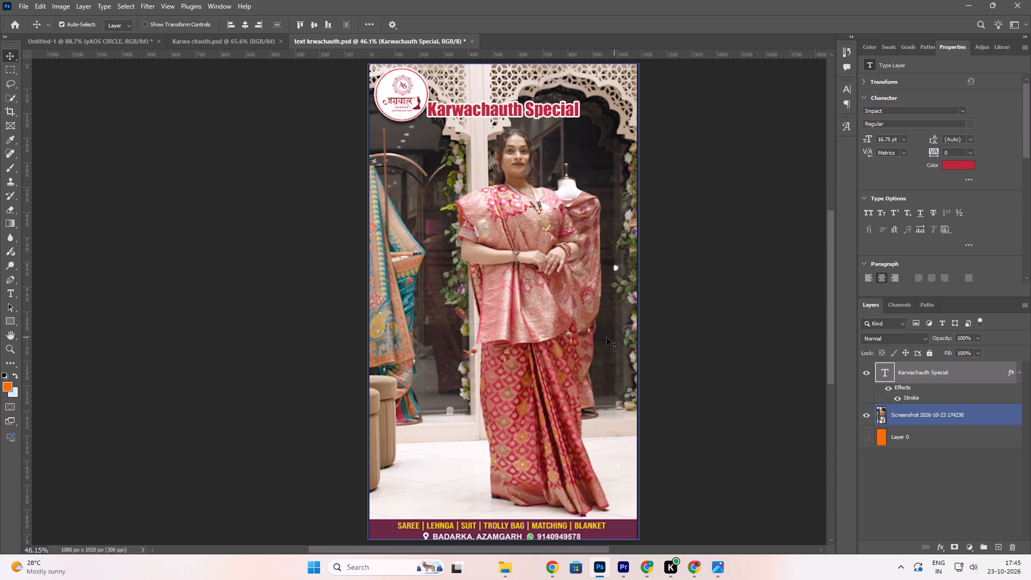
Open the image Moonlit Karwa Chauth Celebration (2) from the Downloads folder in Chrome.
click(507, 571)
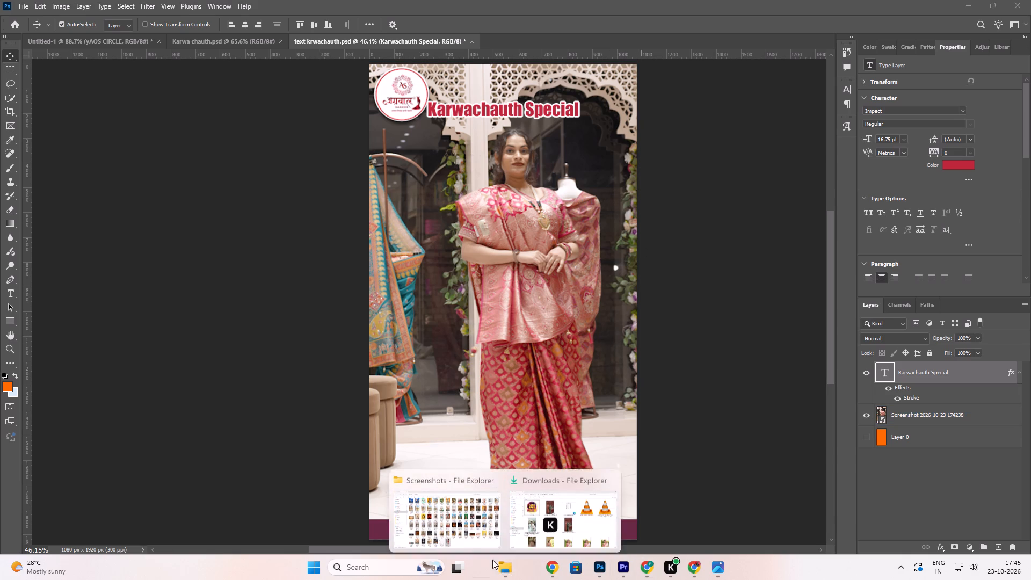
click(464, 527)
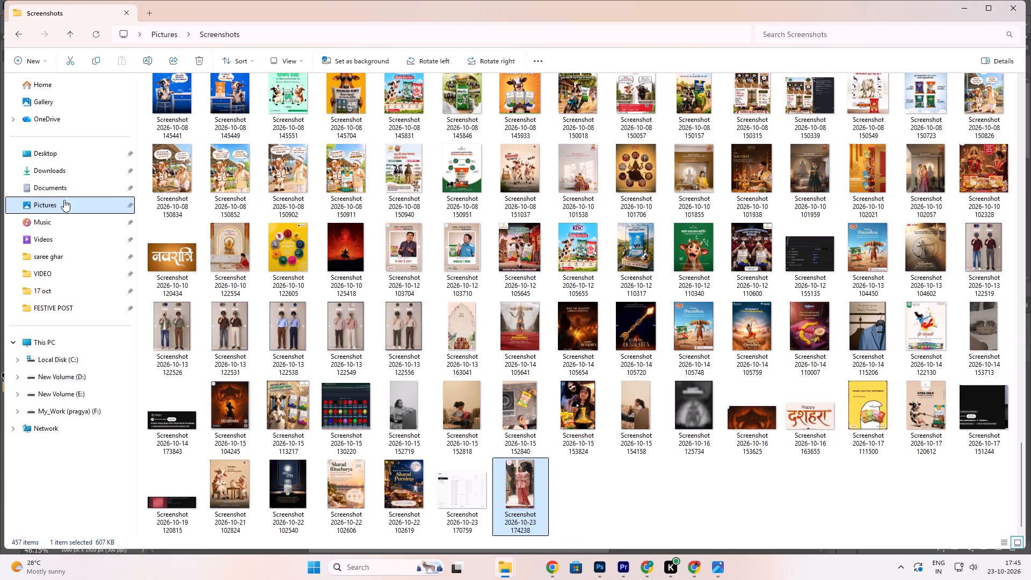
click(71, 168)
drag(250, 144, 554, 348)
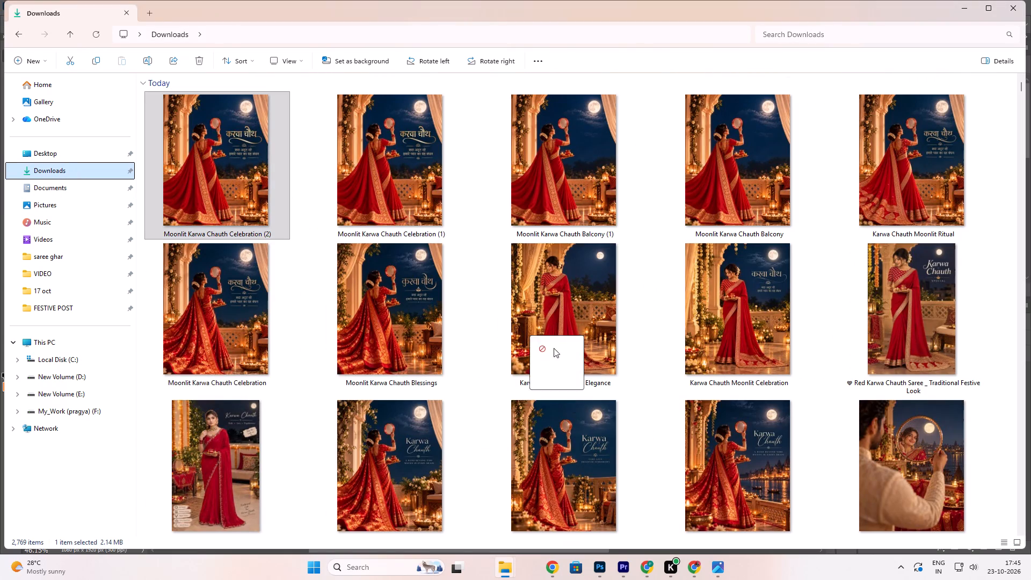
drag(554, 348, 715, 0)
Search the opened Karwa Chauth image with Google Lens.
right_click(567, 199)
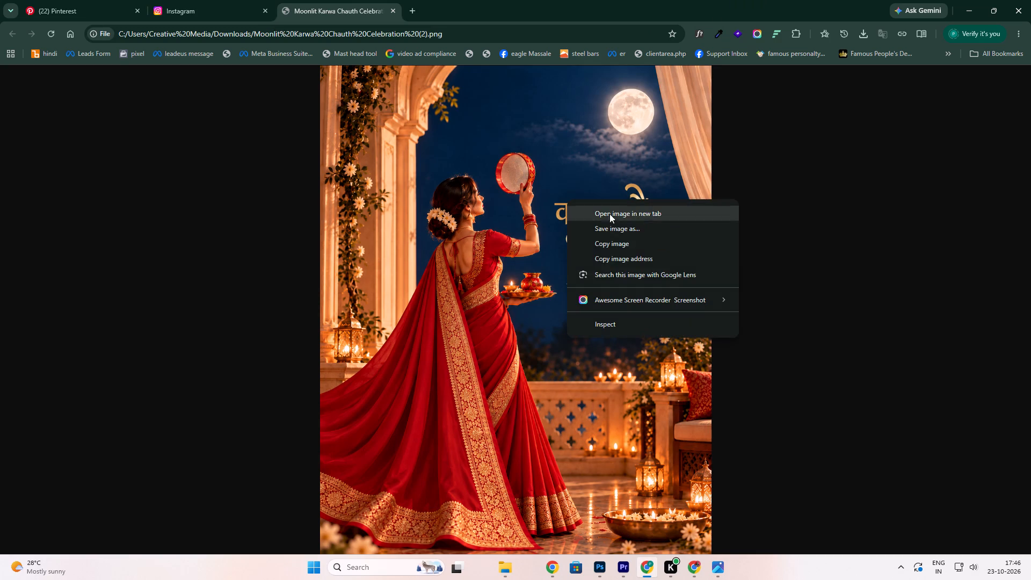
click(613, 277)
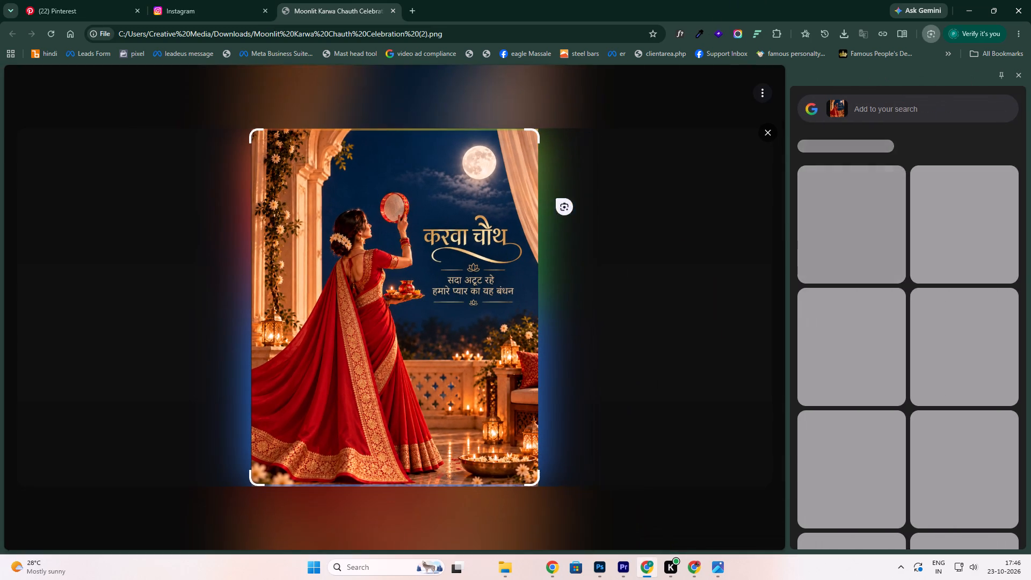
Select the करवा चौथ heading in the Karwa Chauth artwork with Google Lens and copy its text.
drag(420, 218, 529, 251)
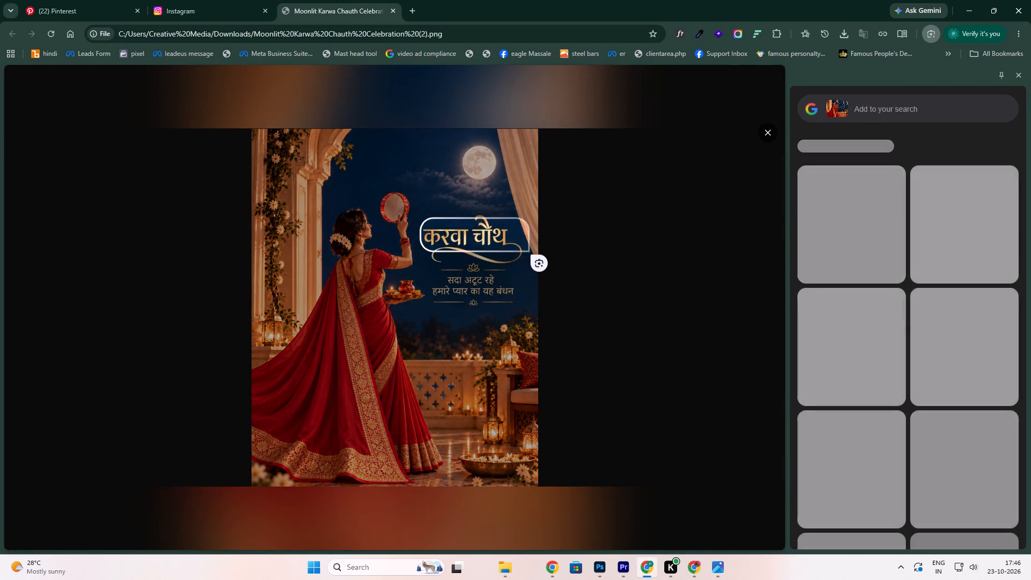
drag(529, 251, 528, 251)
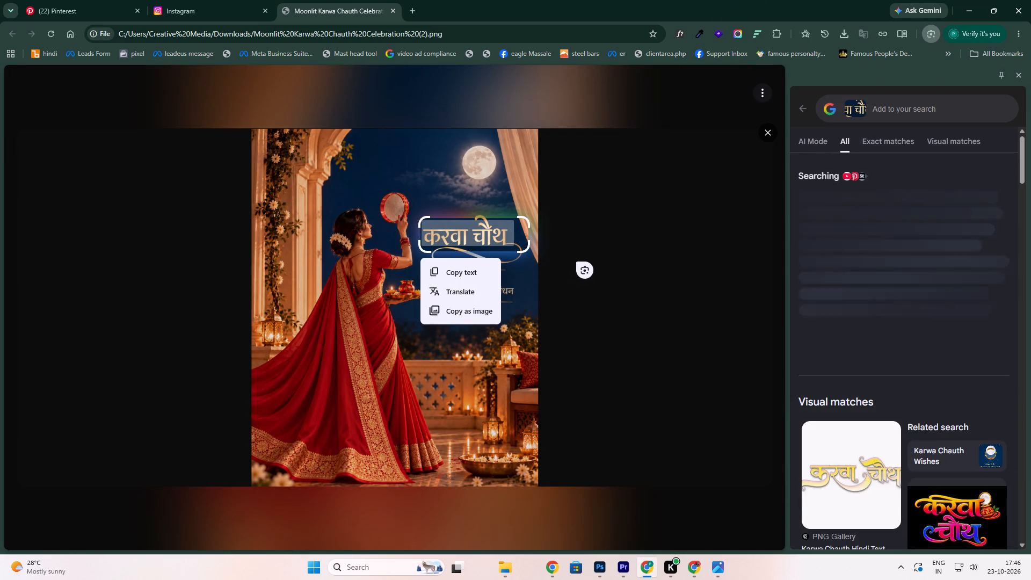
click(580, 255)
drag(422, 204, 477, 256)
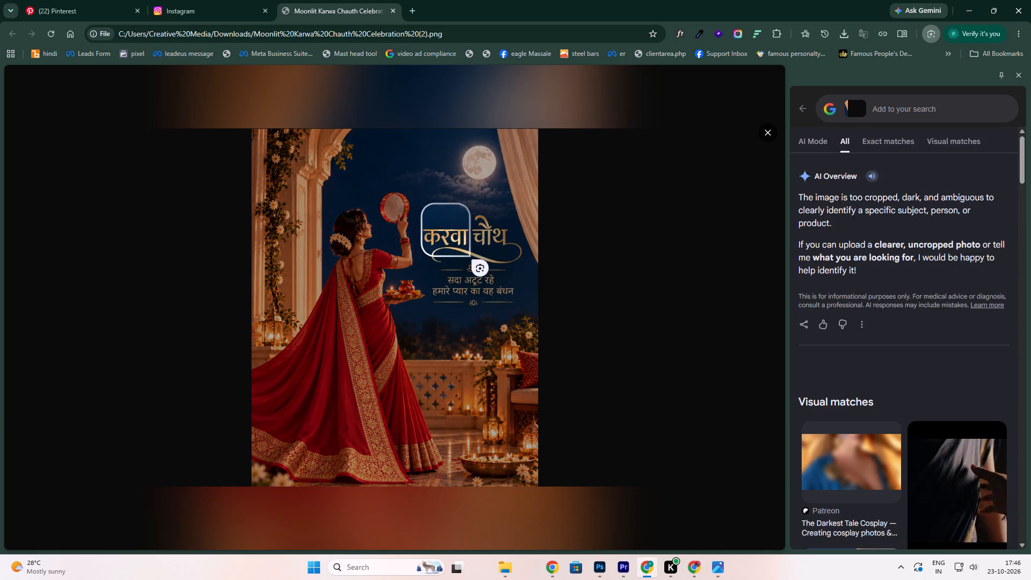
drag(477, 256, 514, 255)
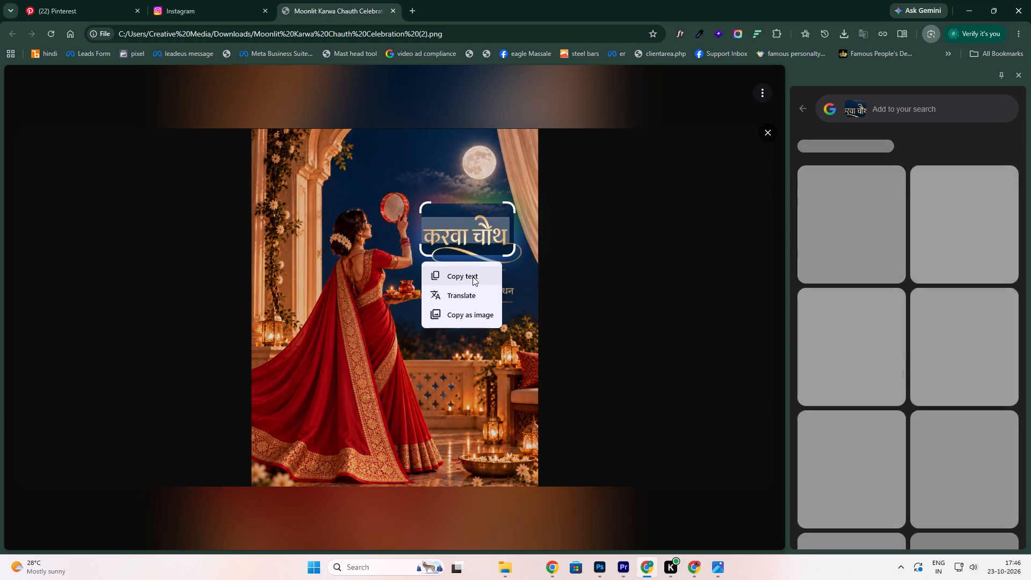
click(473, 275)
Switch to Photoshop and replace the word Karwachauth in the title with the copied करवा चौथ, keeping Special.
click(598, 571)
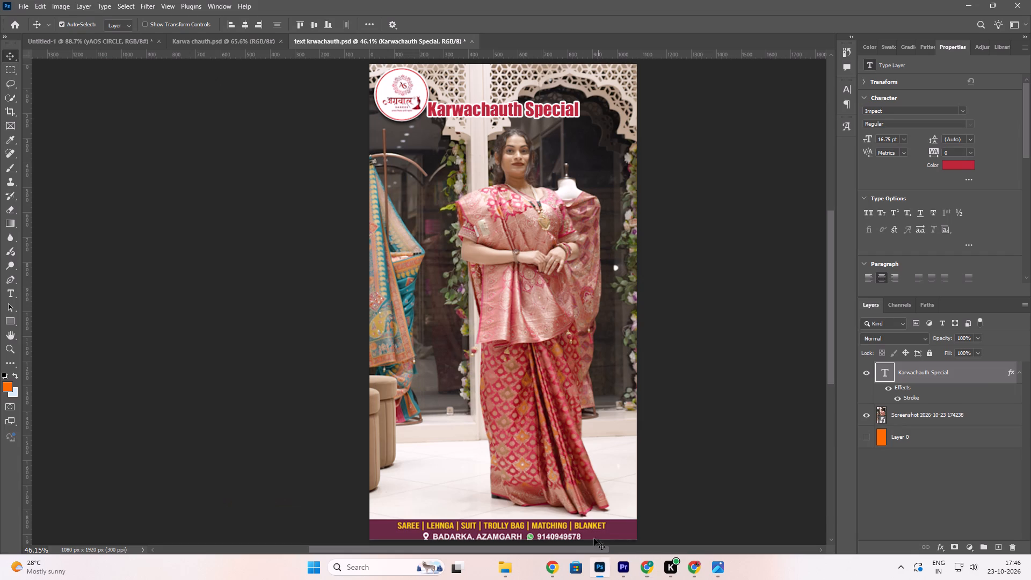
double_click(493, 110)
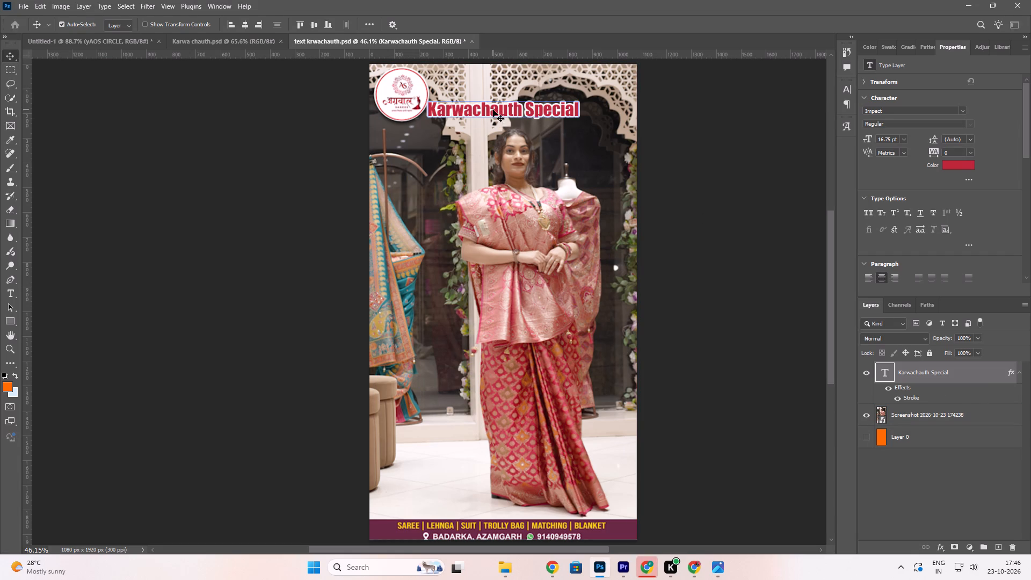
drag(521, 112, 421, 112)
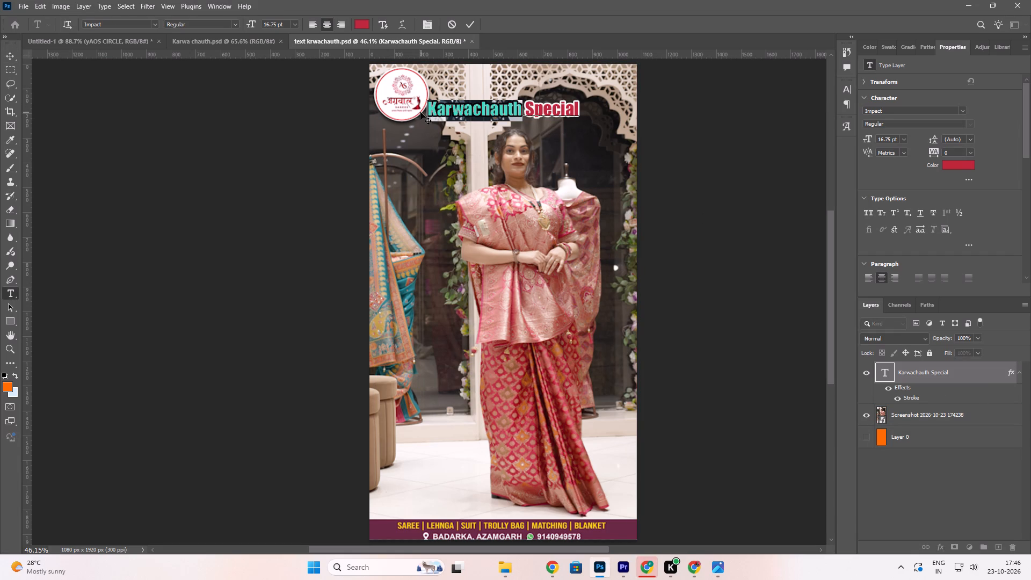
key(BackSpace)
key(ctrl+v)
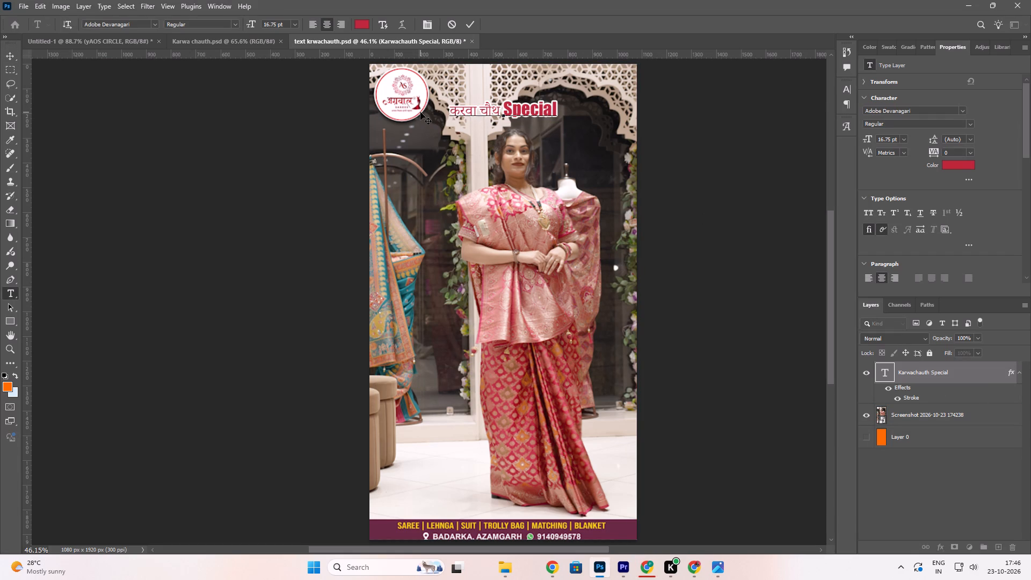
click(470, 26)
Change the font of only the करवा चौथ words in the title to Rozha One Regular.
double_click(487, 113)
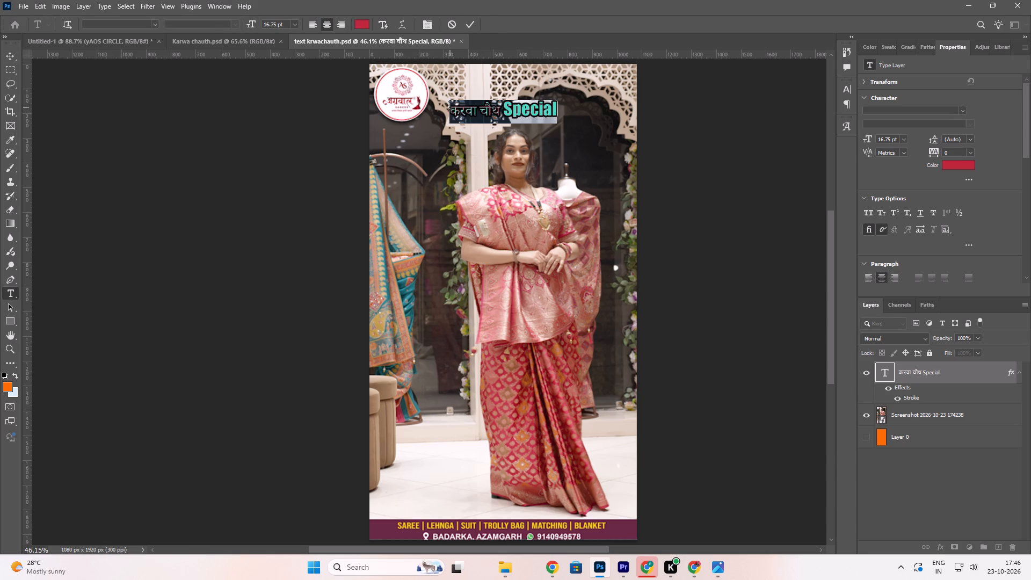
drag(450, 107, 500, 107)
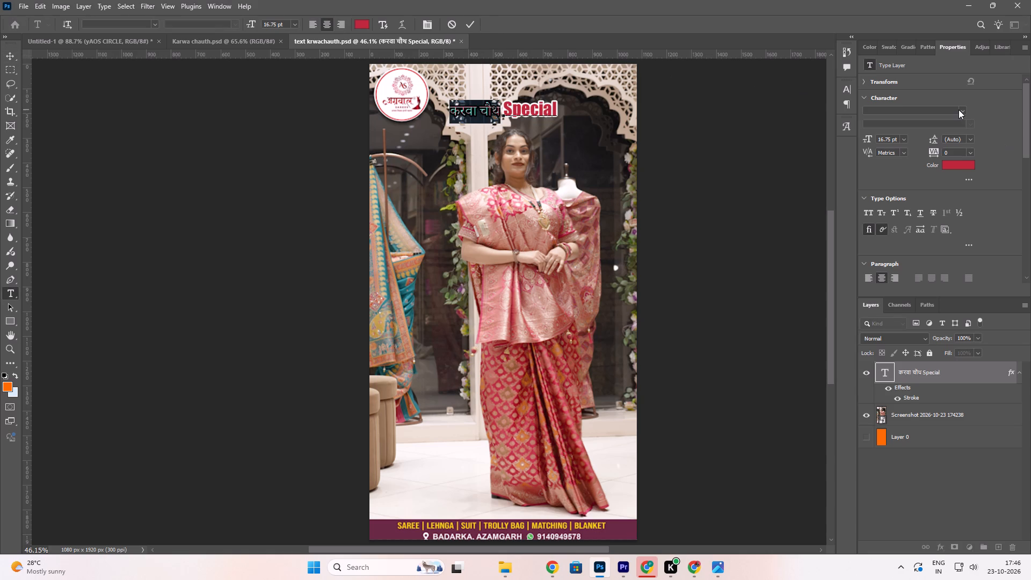
click(963, 110)
scroll(927, 267, up, 4)
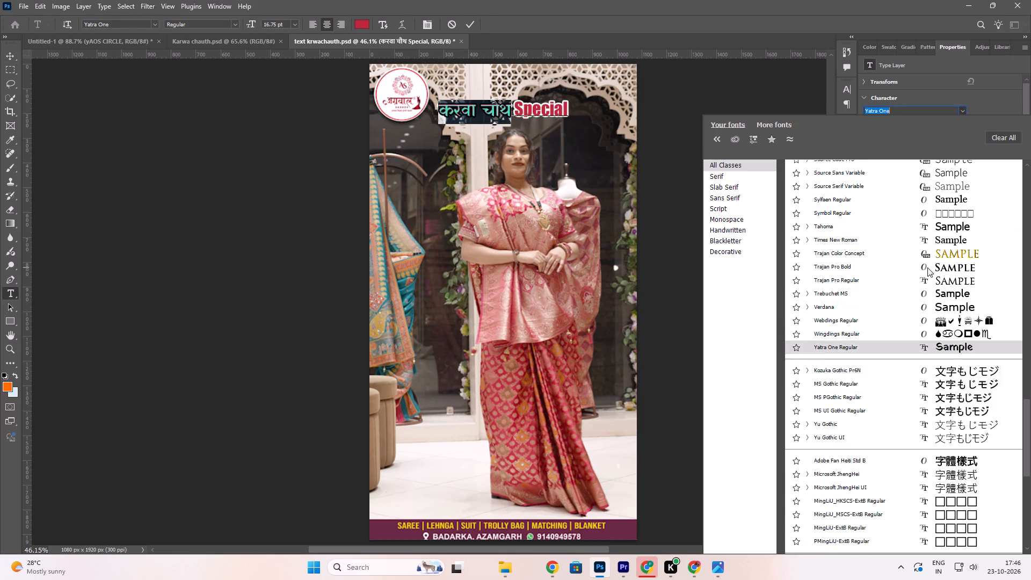
scroll(927, 267, up, 15)
scroll(950, 230, up, 9)
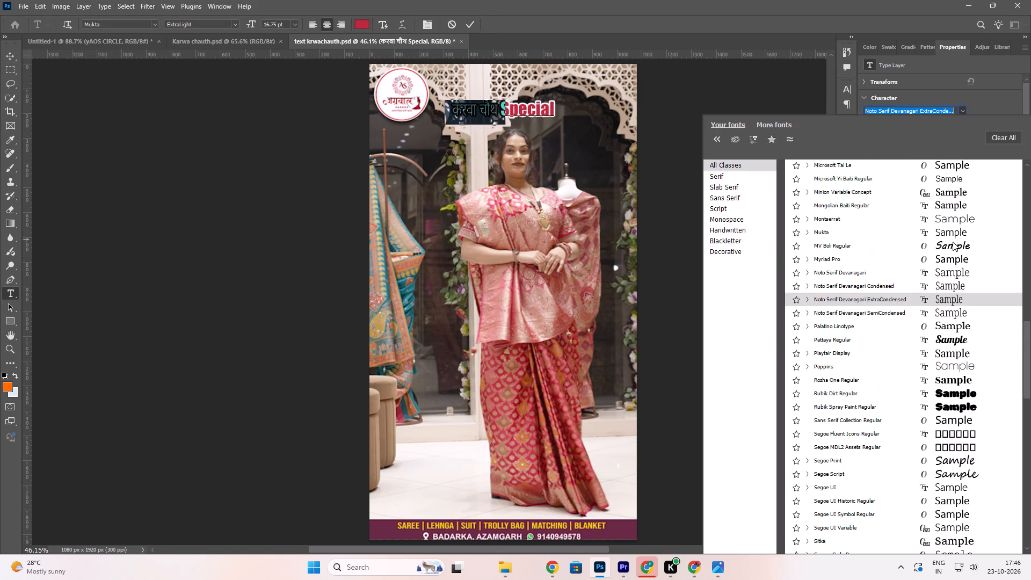
scroll(964, 280, down, 5)
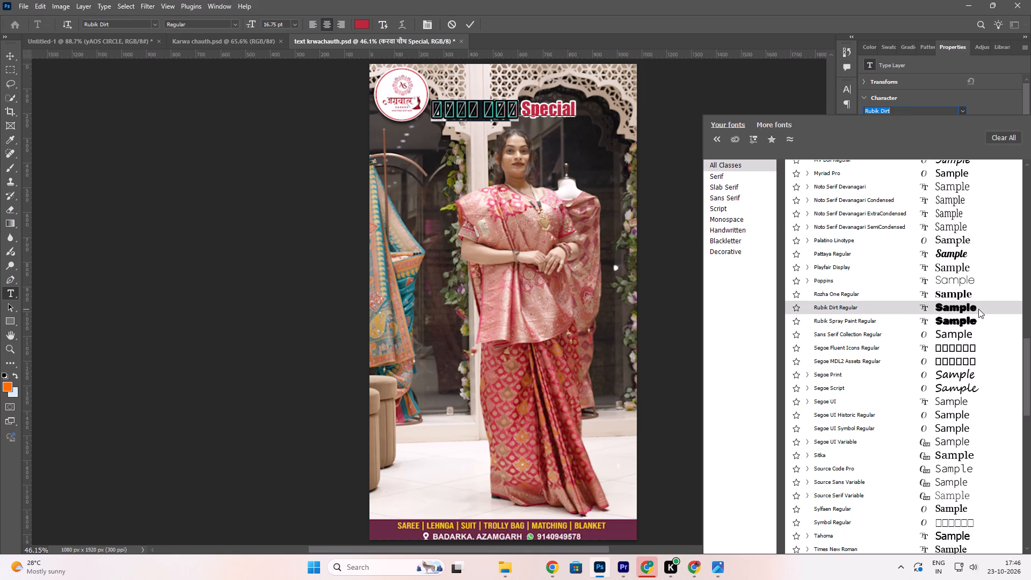
click(981, 296)
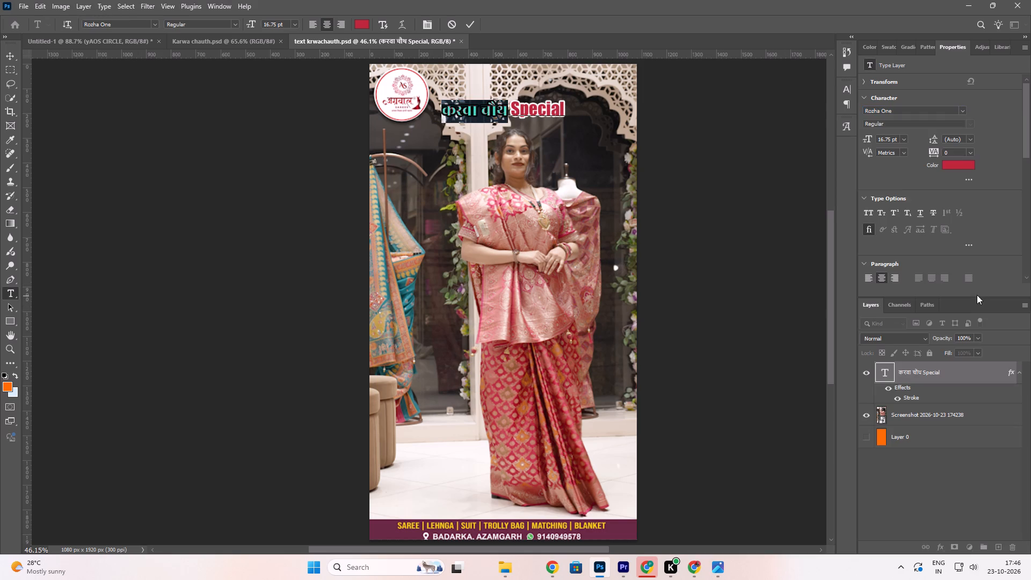
click(737, 161)
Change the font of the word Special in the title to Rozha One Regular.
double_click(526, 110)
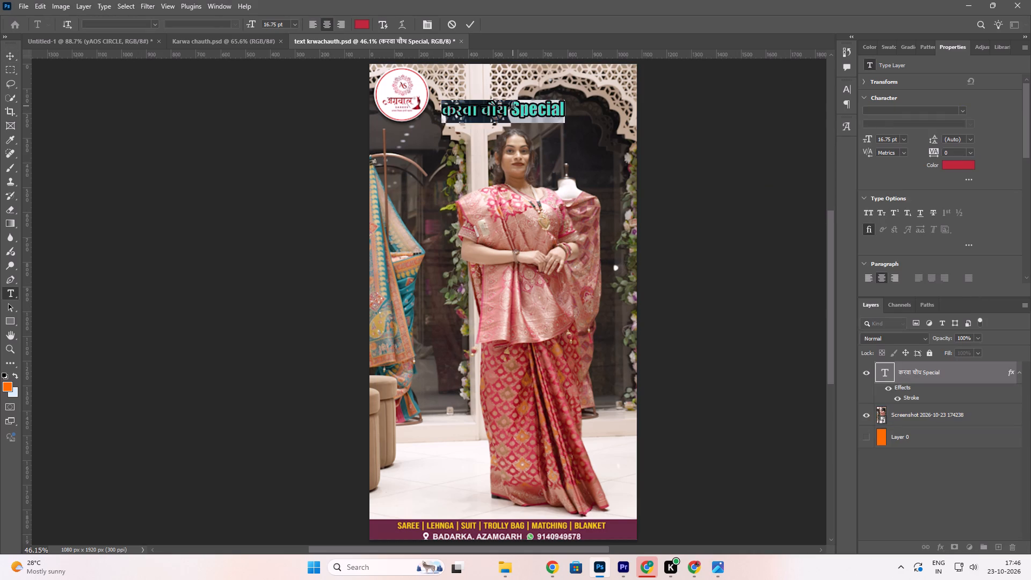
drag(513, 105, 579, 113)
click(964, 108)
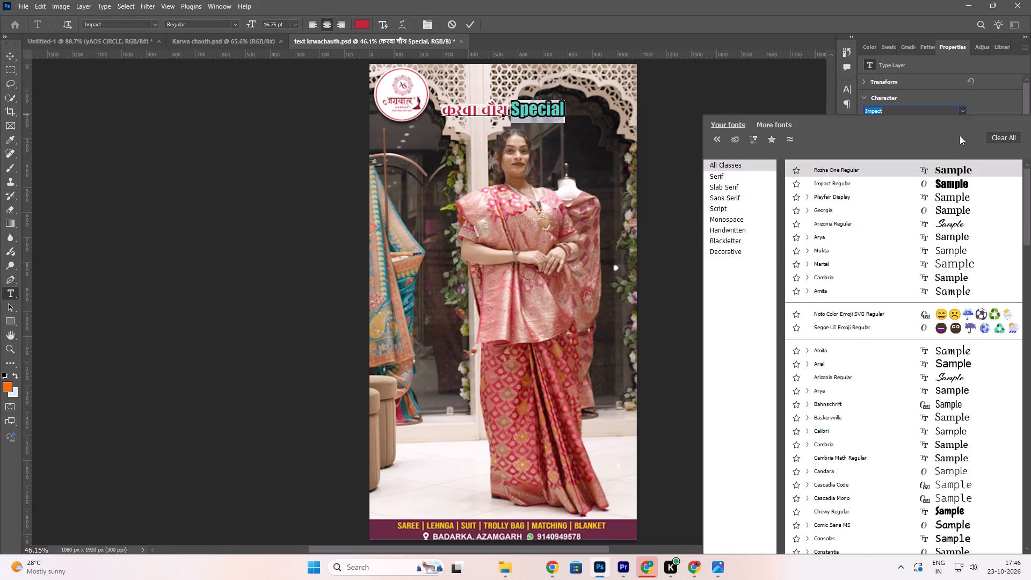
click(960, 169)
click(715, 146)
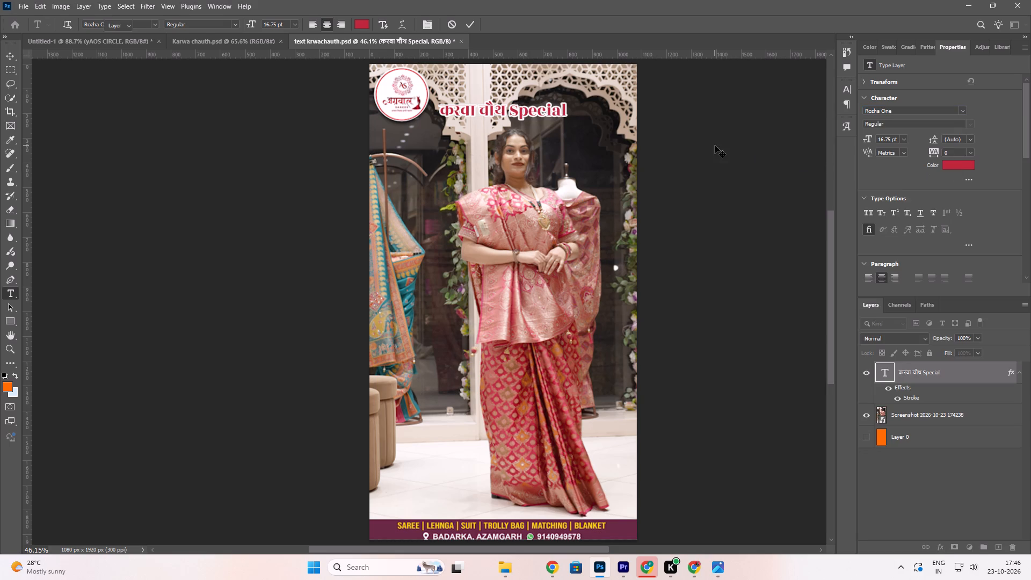
Set the font size of the whole करवा चौथ Special title to 19 pt.
double_click(475, 111)
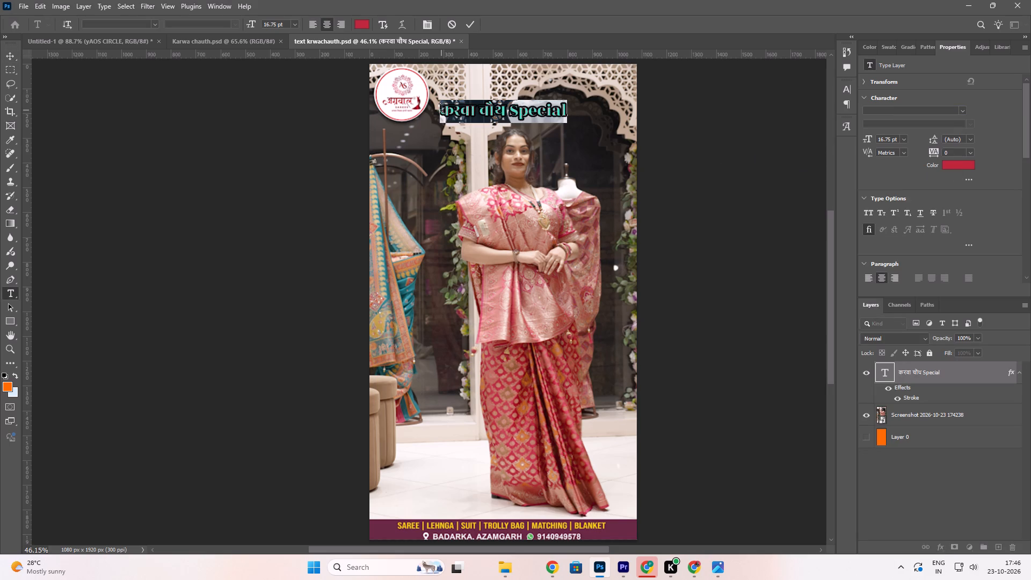
drag(441, 110, 613, 102)
click(252, 25)
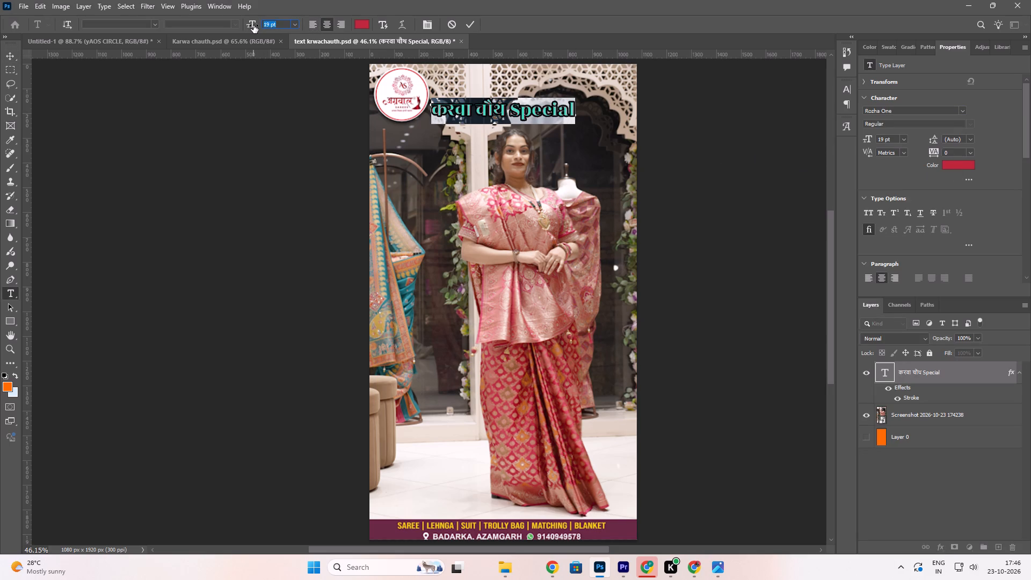
click(711, 135)
click(488, 111)
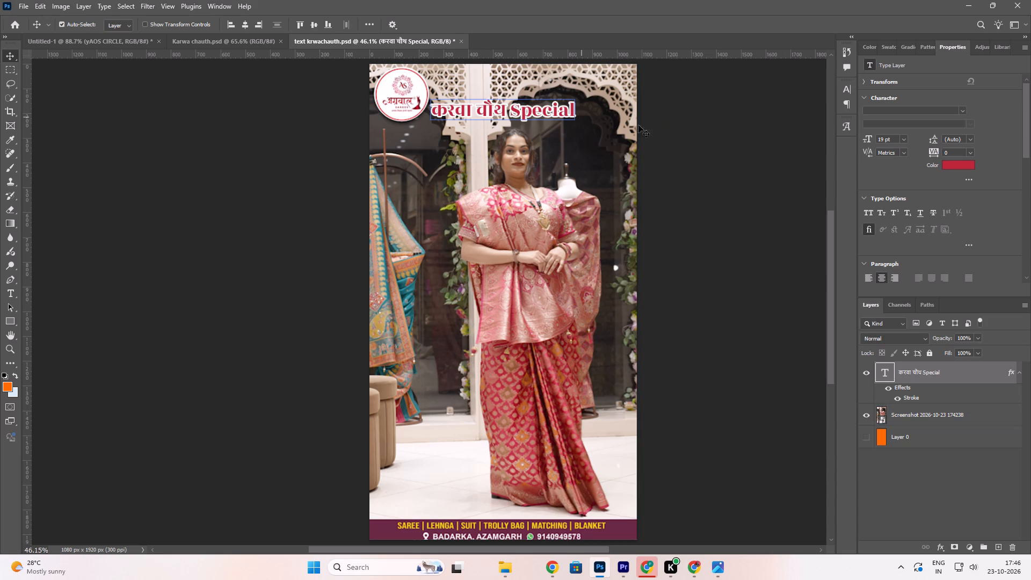
Change the font of the word Special in the title to the script font Arizonia Regular.
double_click(539, 109)
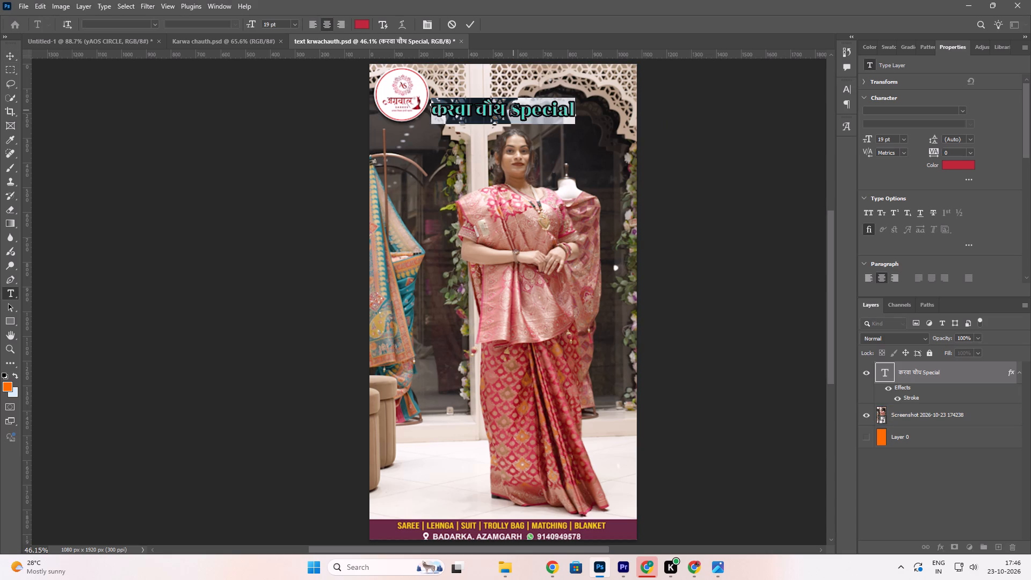
drag(511, 110, 611, 116)
click(962, 110)
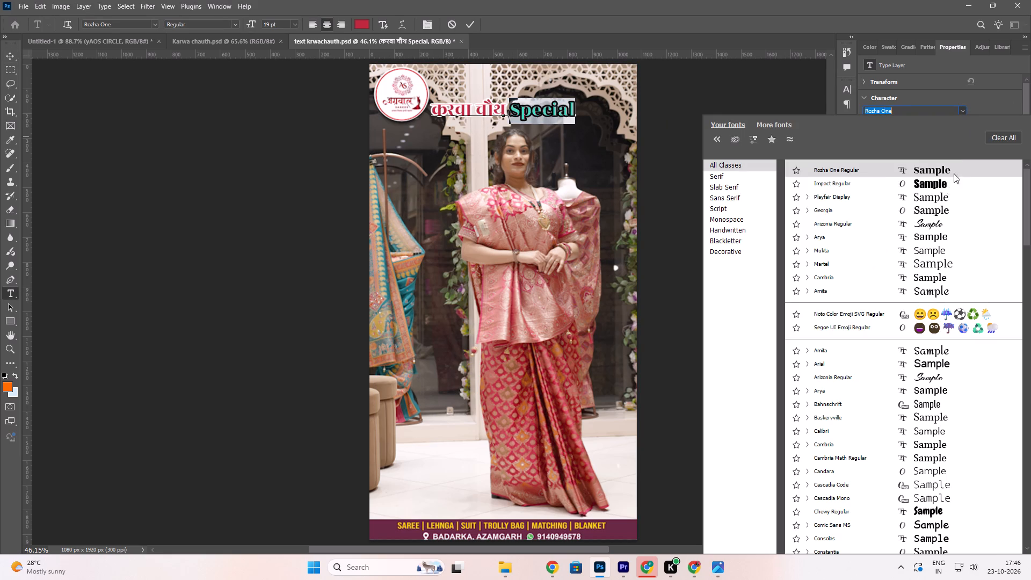
click(922, 221)
click(747, 150)
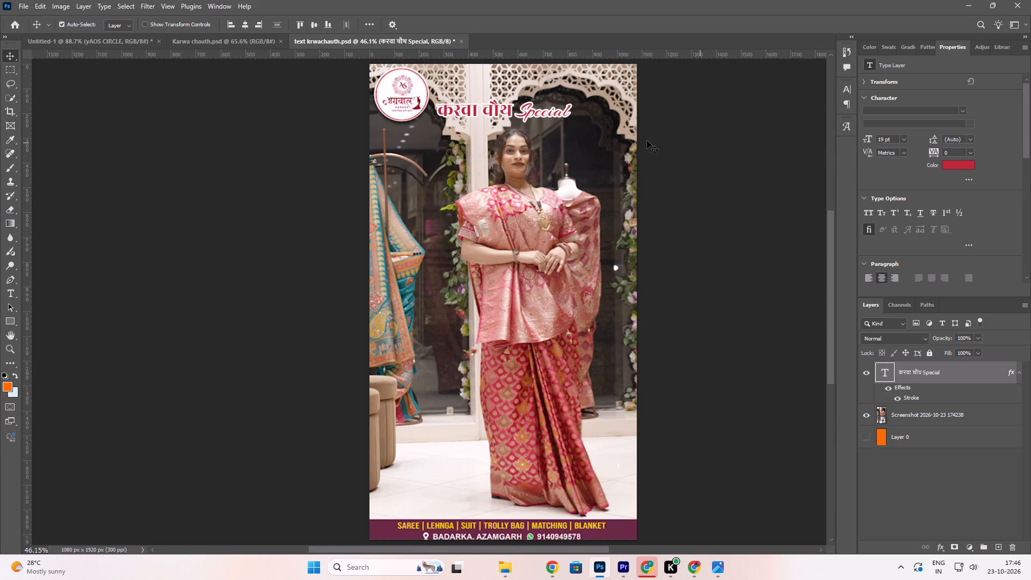
Cut the word Special out of the title and paste it as a separate text layer beside करवा चौथ.
double_click(531, 115)
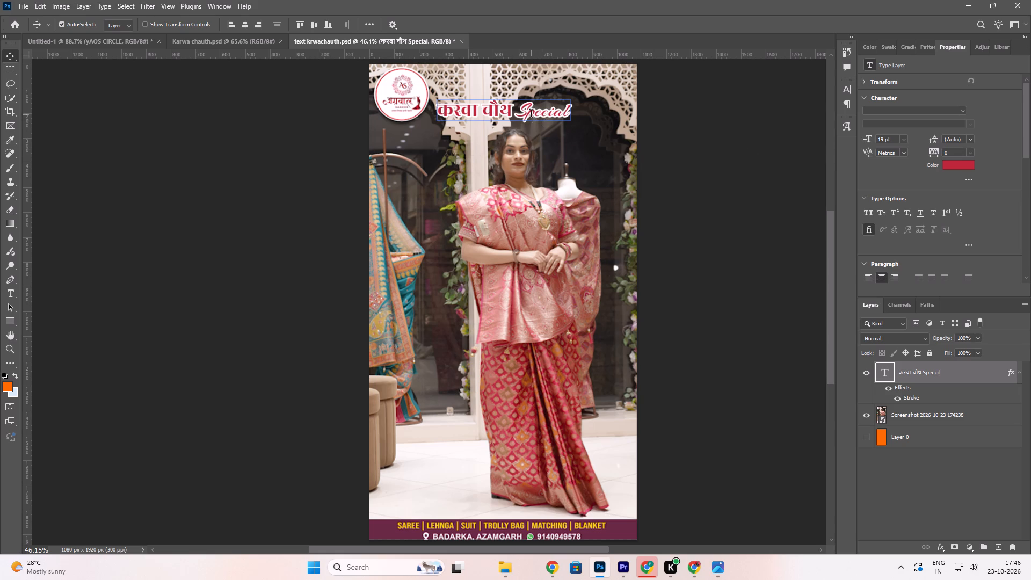
drag(518, 107, 606, 116)
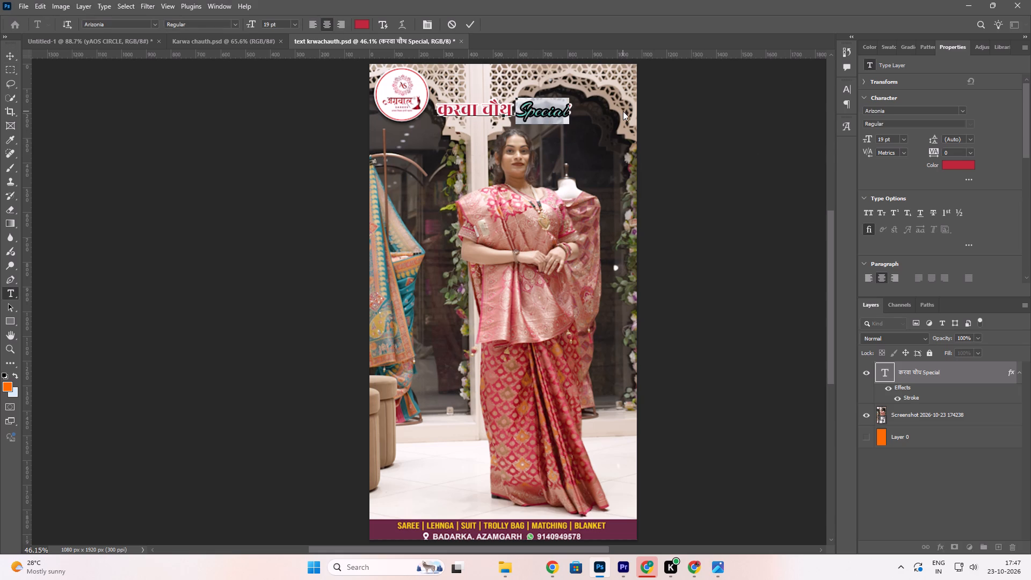
key(ctrl+c)
key(Delete)
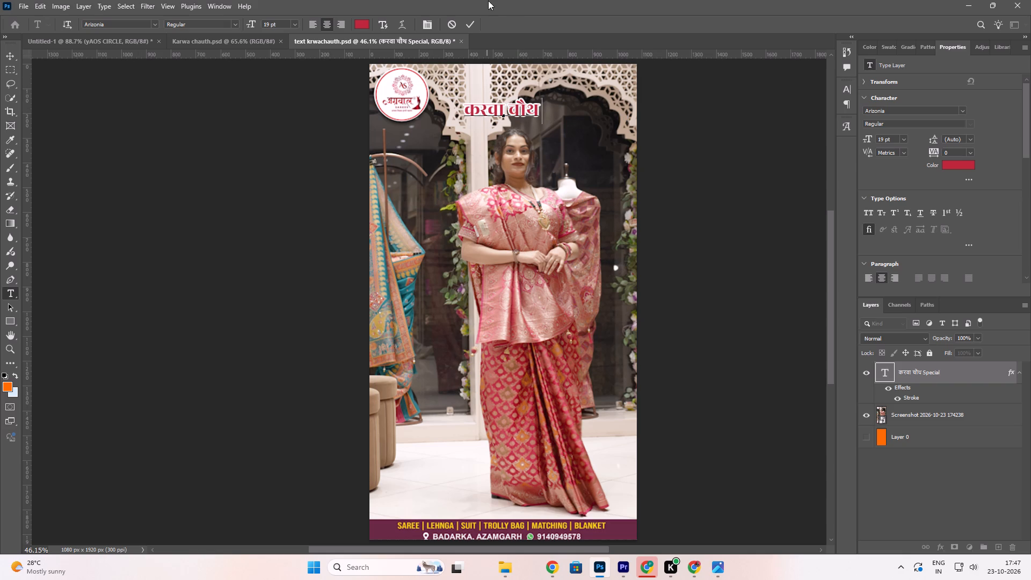
click(472, 23)
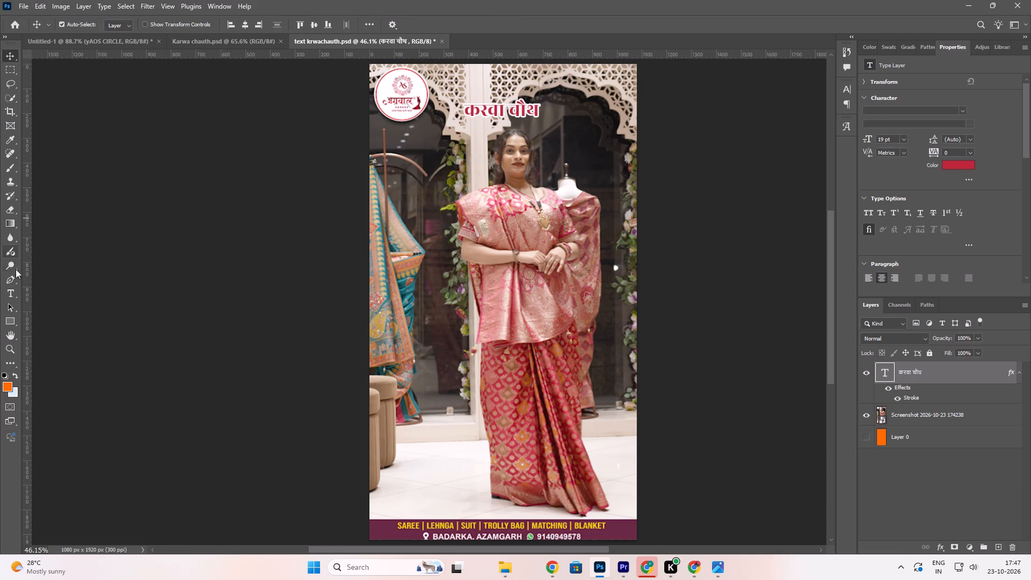
click(12, 295)
click(606, 127)
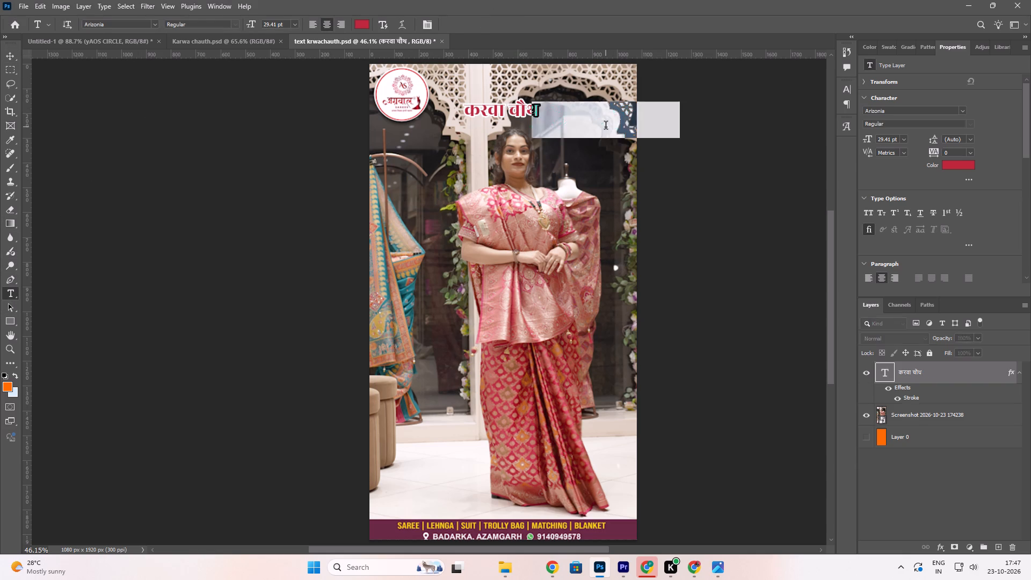
key(BackSpace)
key(ctrl+v)
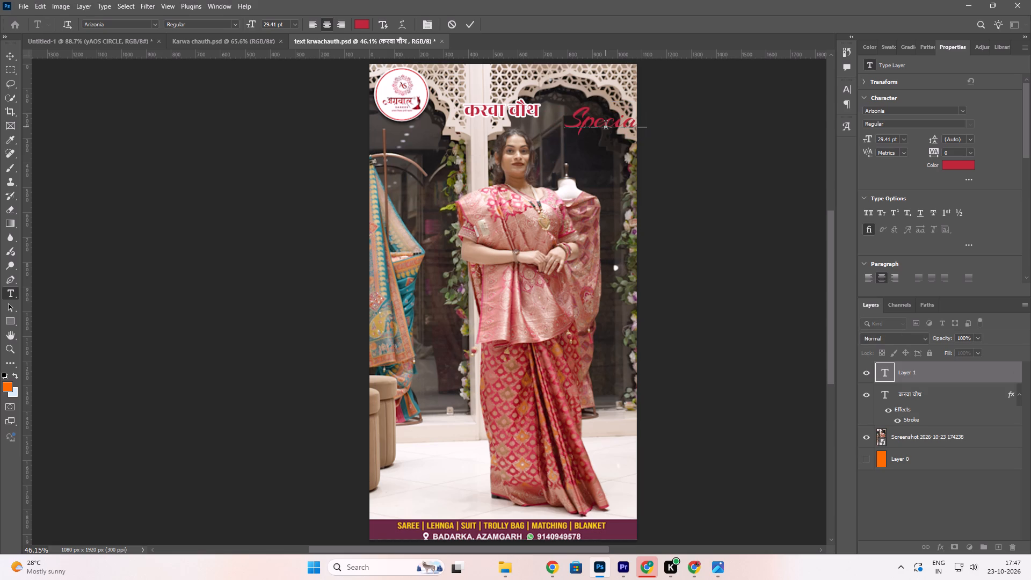
click(471, 26)
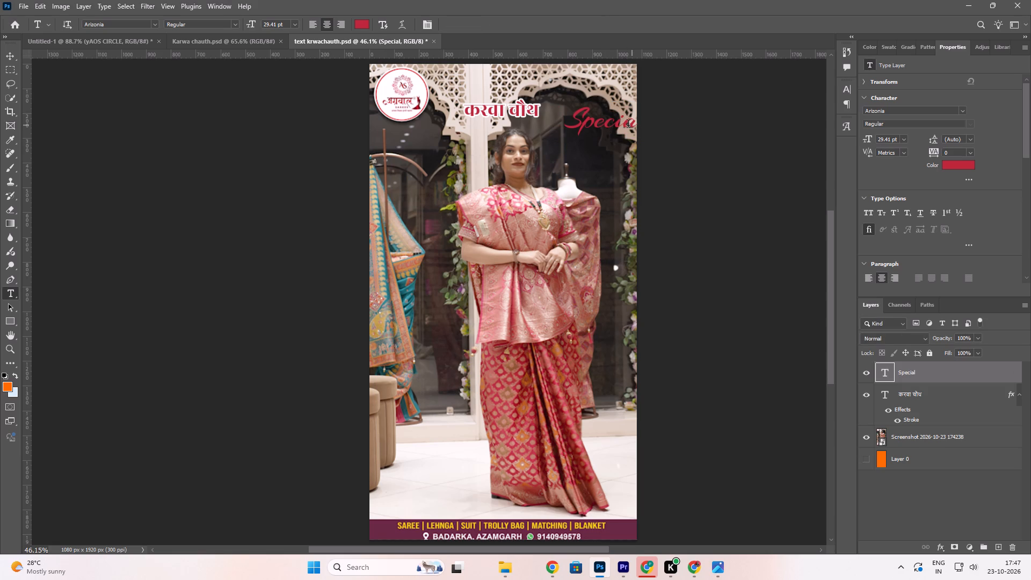
Move the करवा चौथ text up by about 37 px and slightly to the right.
click(13, 57)
drag(499, 107, 504, 96)
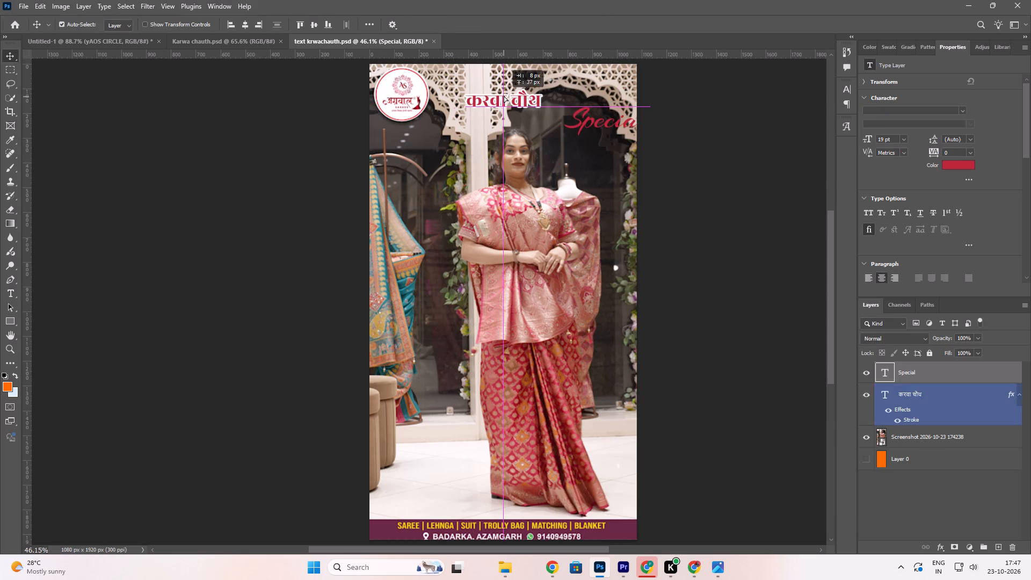
drag(504, 96, 504, 95)
Place the word Special directly beneath करवा चौथ and scale it down to about 83%.
drag(600, 124, 499, 126)
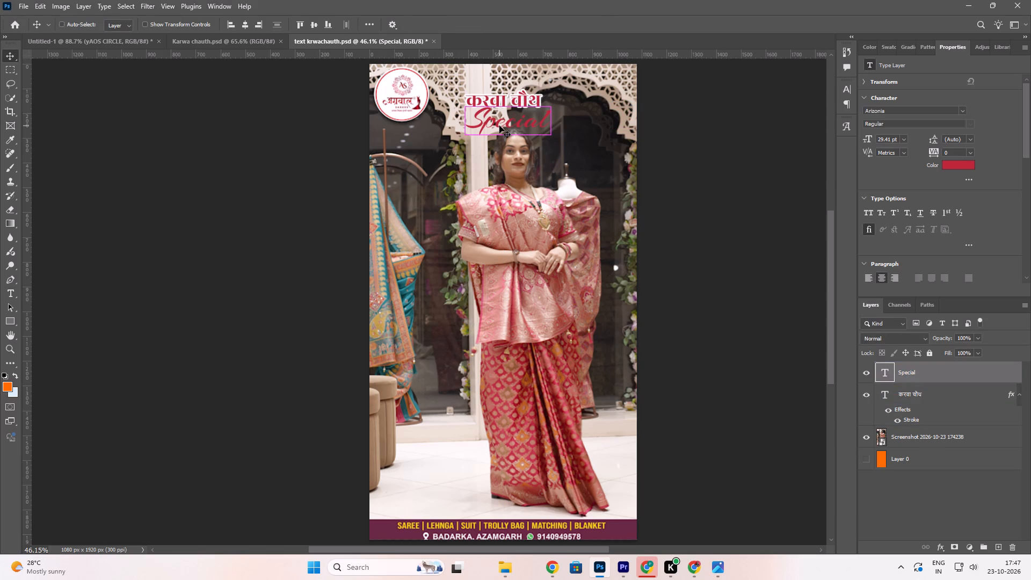
key(ctrl+t)
drag(513, 124, 514, 117)
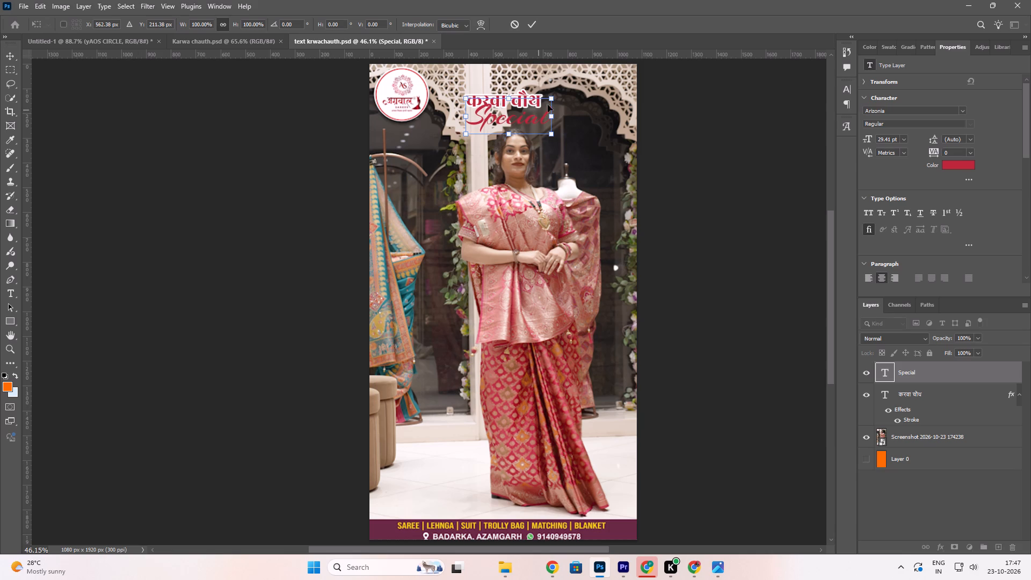
drag(552, 99, 540, 111)
click(522, 121)
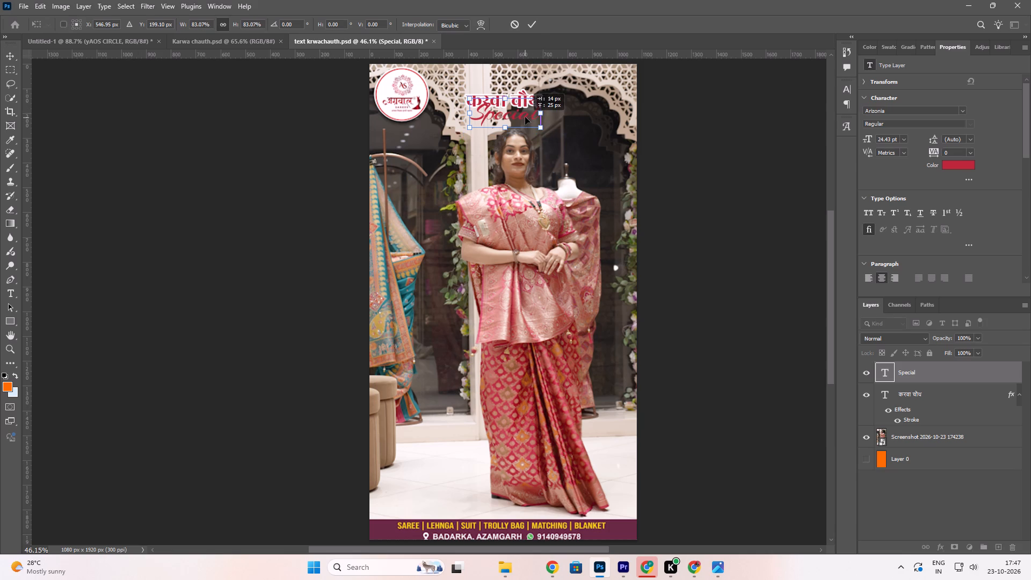
key(Up)
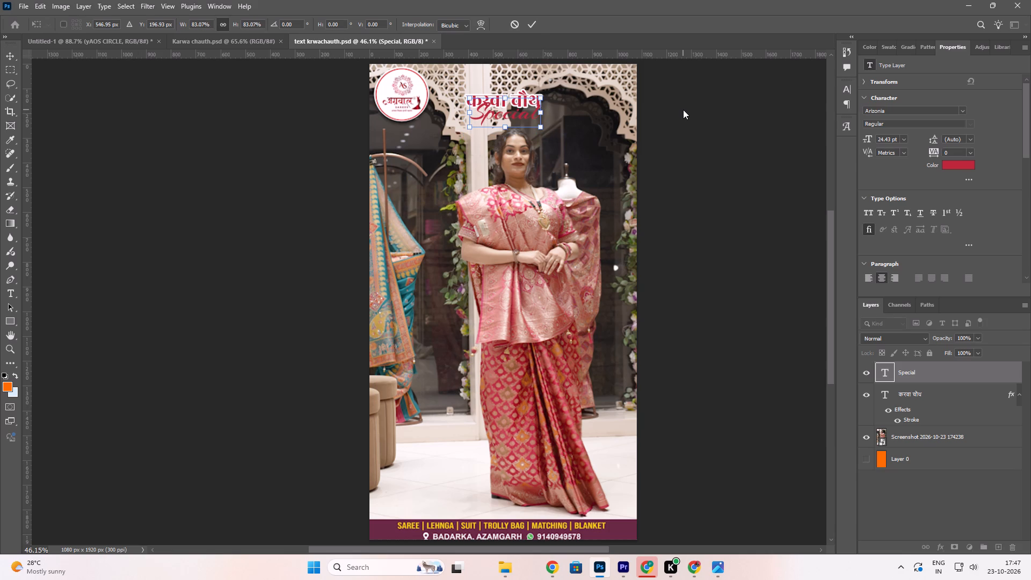
key(Up)
click(535, 23)
Nudge the करवा चौथ text up and slightly to the right to clear the word Special.
click(539, 98)
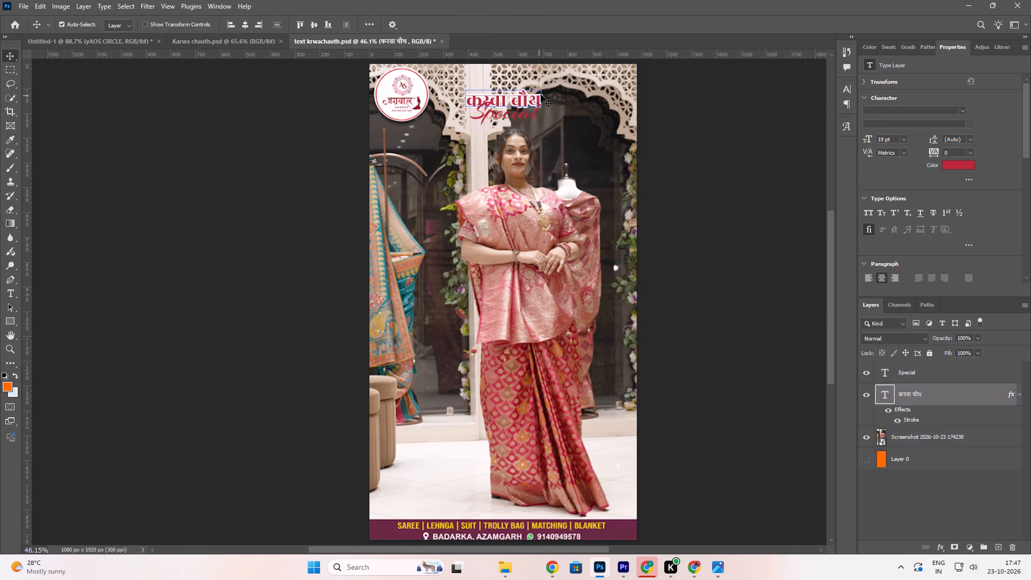
key(Up)
key(Up)
key(Up)
key(Up)
key(Up)
key(Up)
key(Up)
key(Up)
click(518, 96)
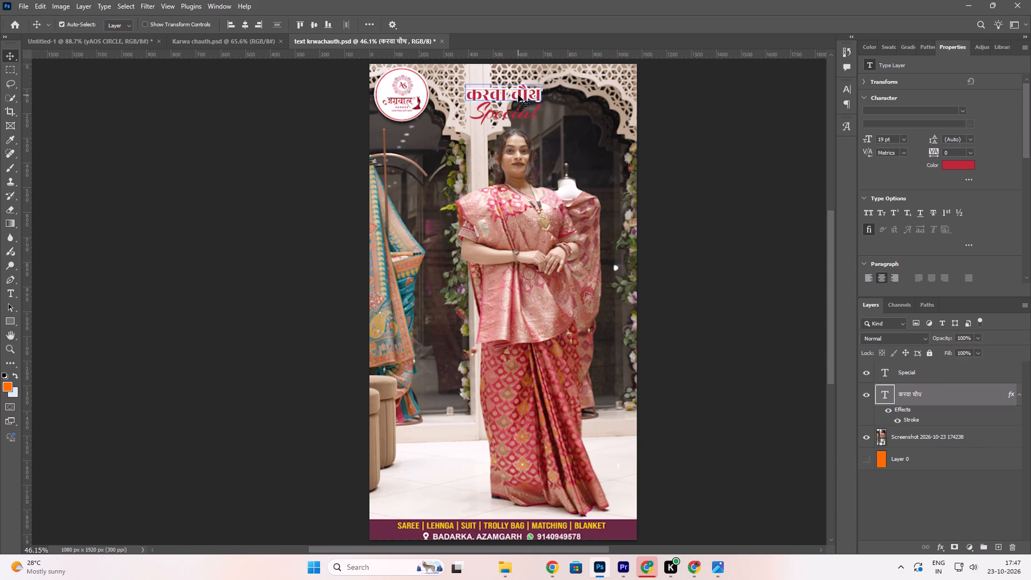
key(Right)
key(Right)
key(Right)
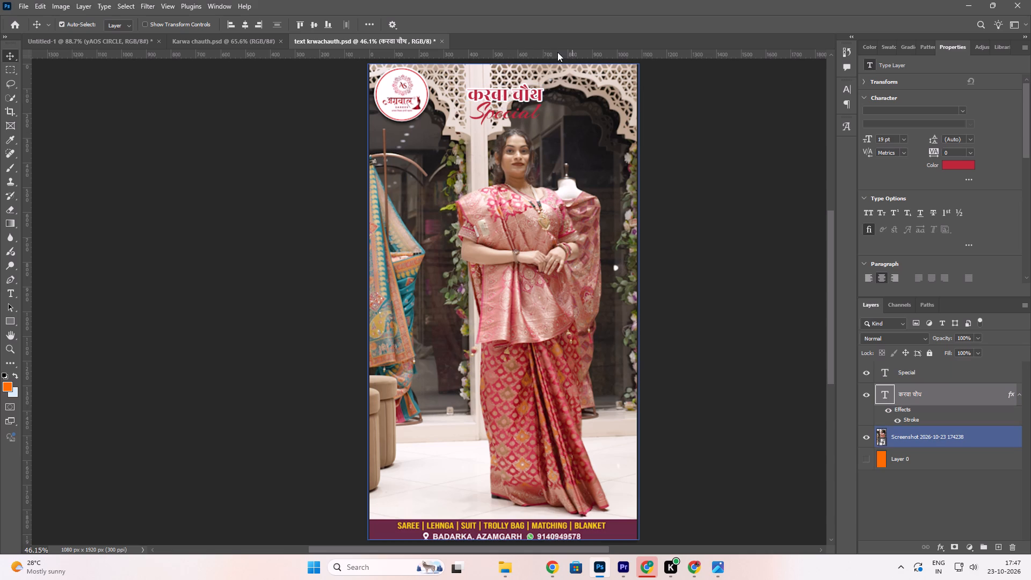
key(Down)
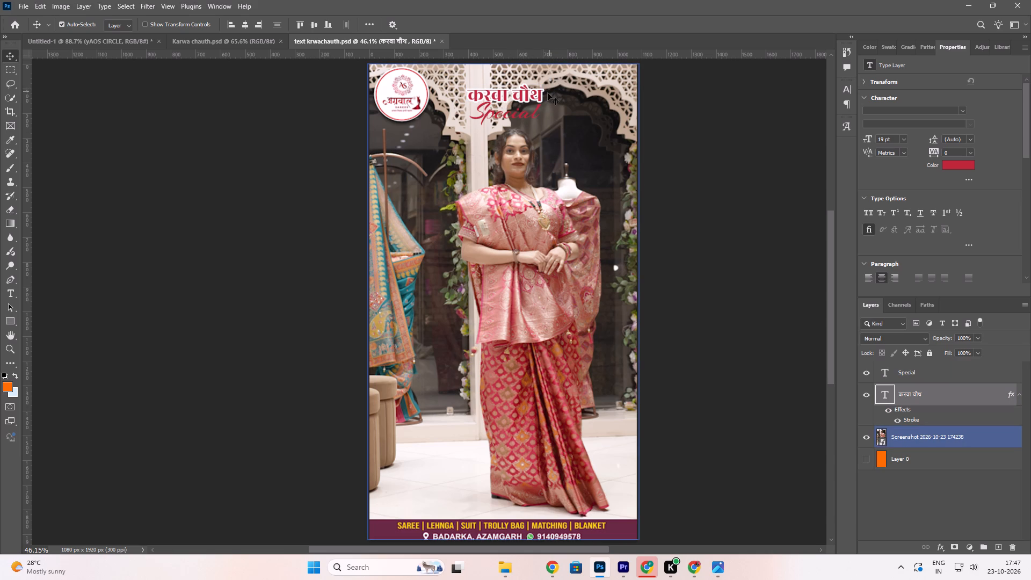
Scale the करवा चौथ text up to about 121% and recentre it above Special.
click(520, 96)
key(ctrl+t)
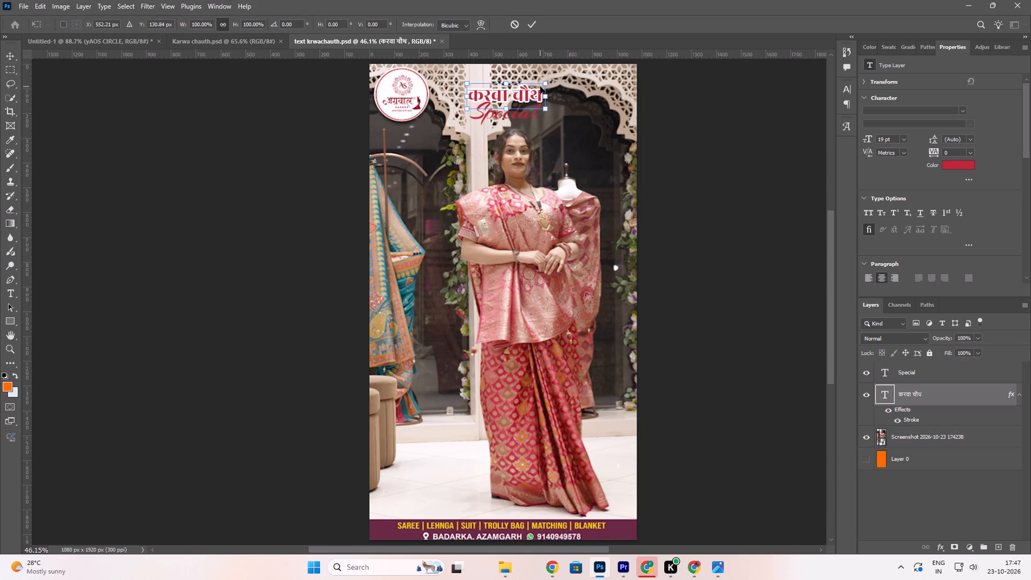
drag(544, 84, 560, 75)
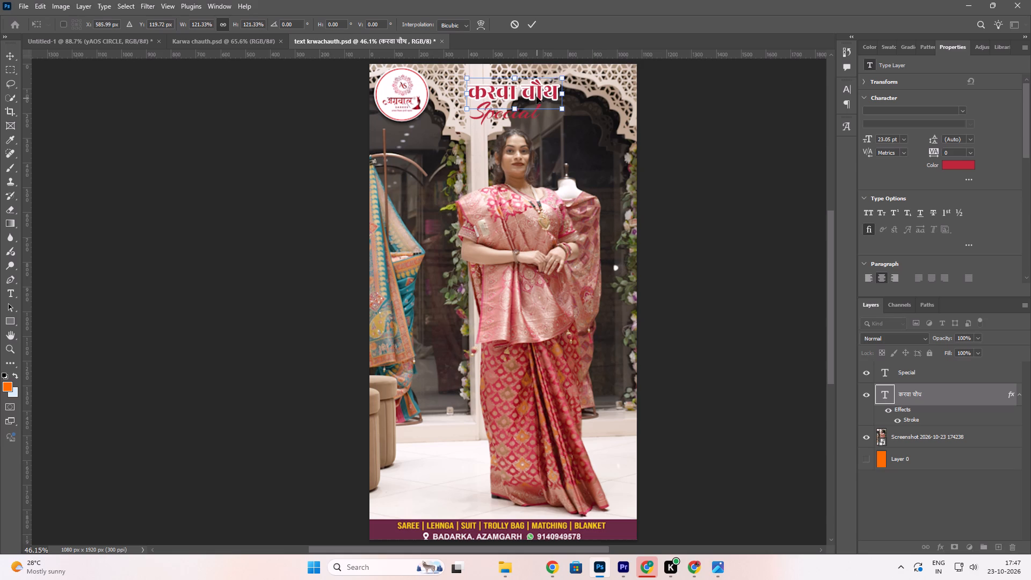
drag(536, 94, 531, 96)
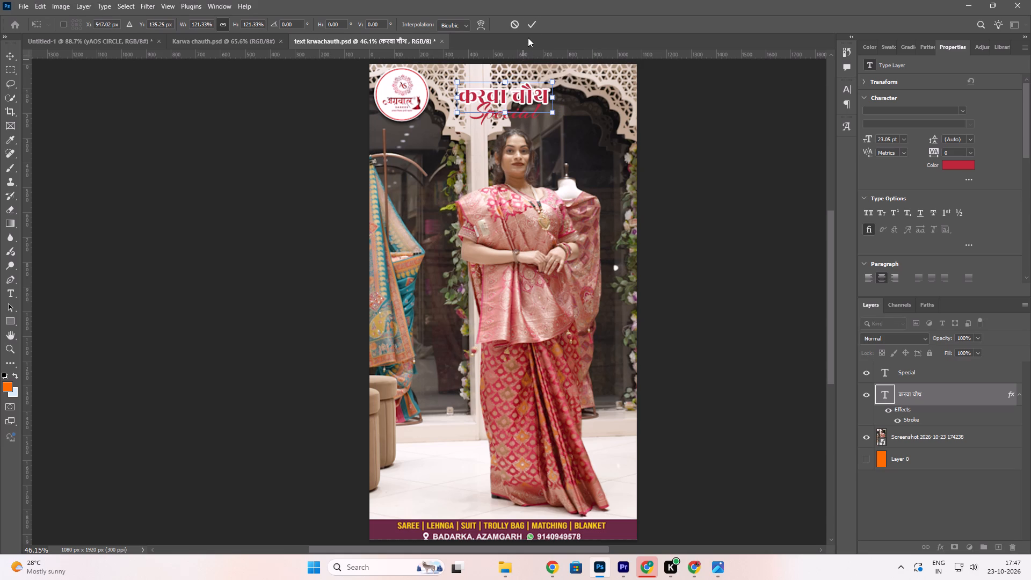
click(531, 24)
Set the font of the whole करवा चौथ text layer to Rozha One Regular.
click(522, 95)
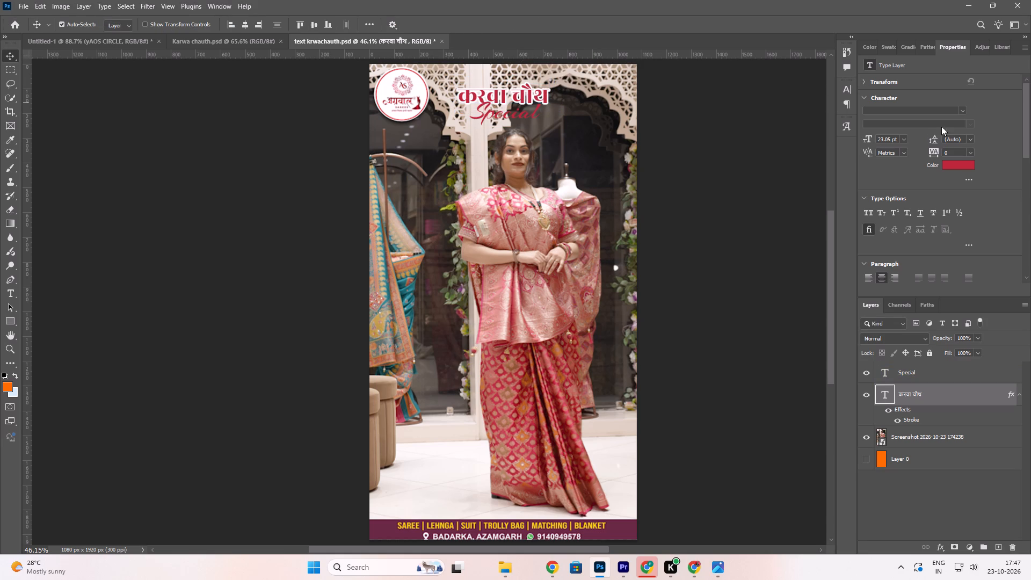
click(959, 109)
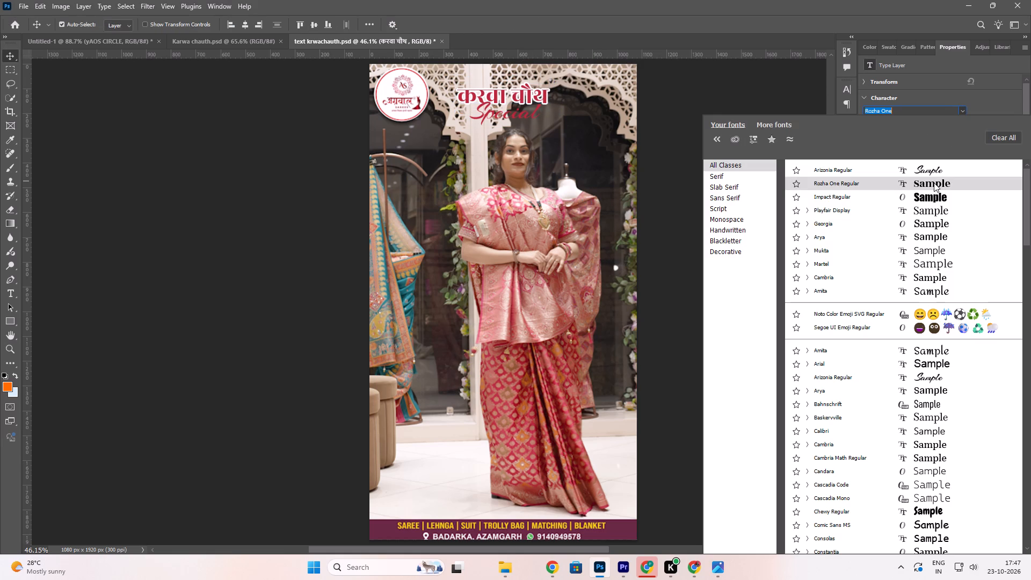
click(935, 183)
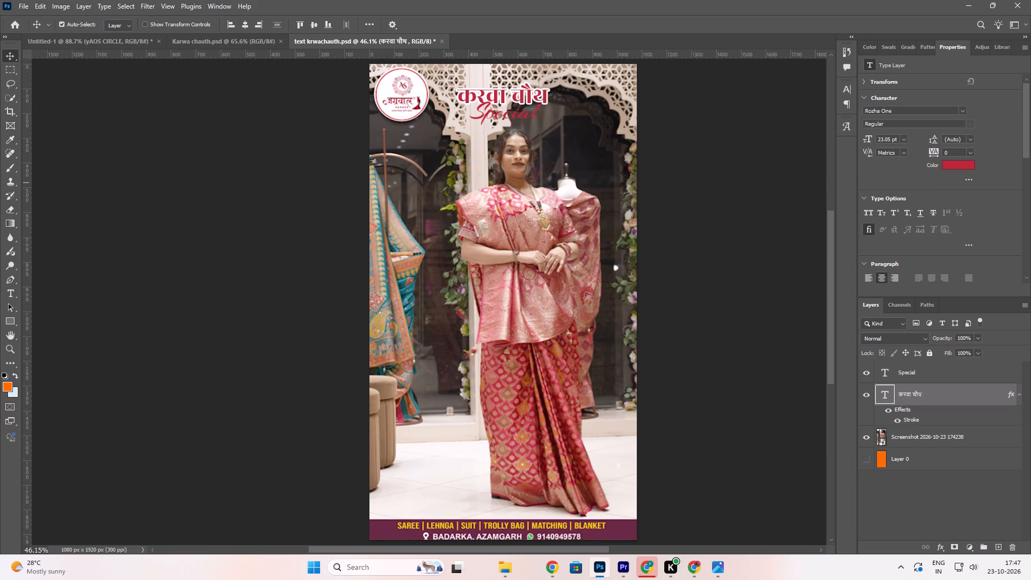
click(969, 123)
click(919, 126)
click(506, 88)
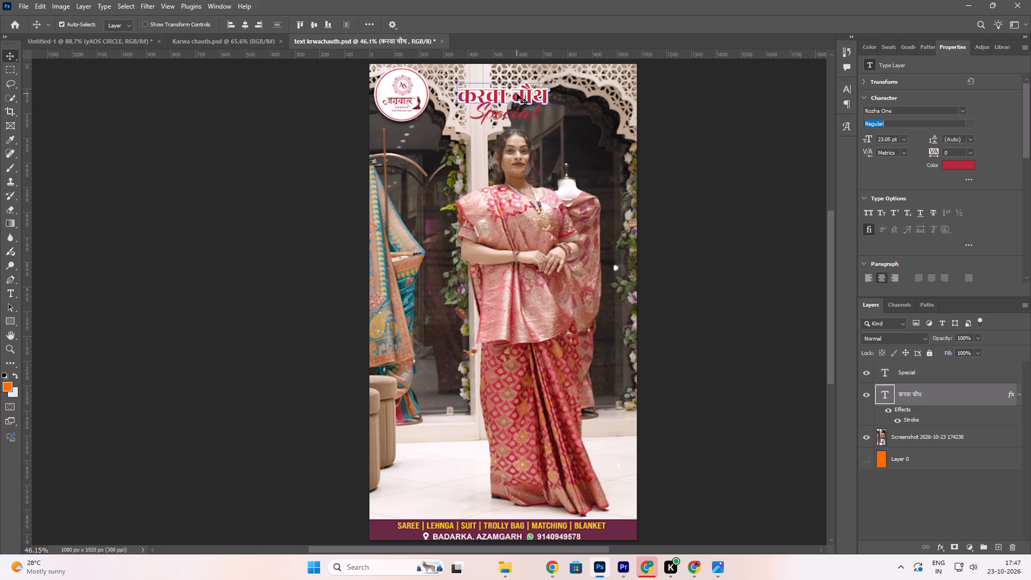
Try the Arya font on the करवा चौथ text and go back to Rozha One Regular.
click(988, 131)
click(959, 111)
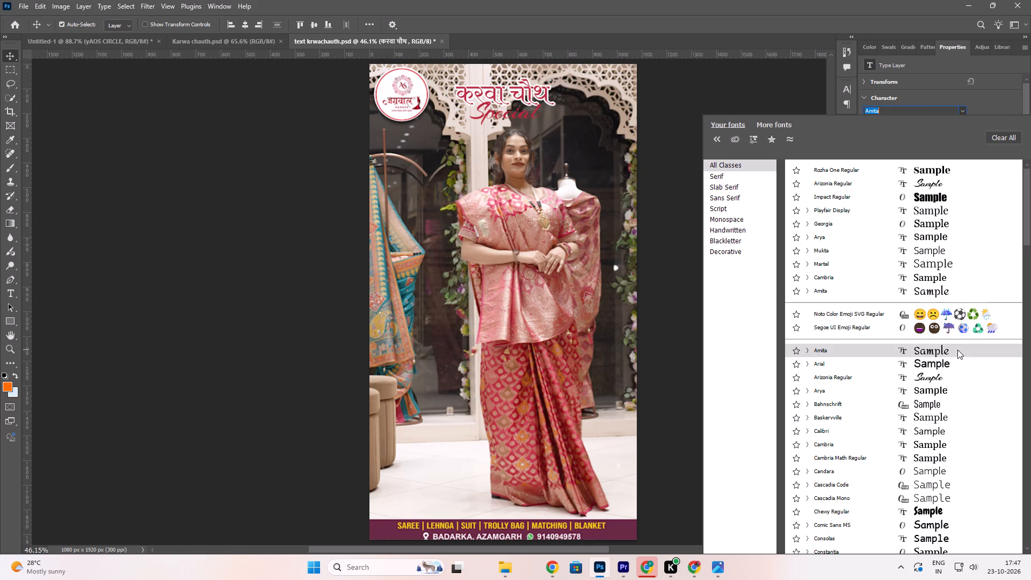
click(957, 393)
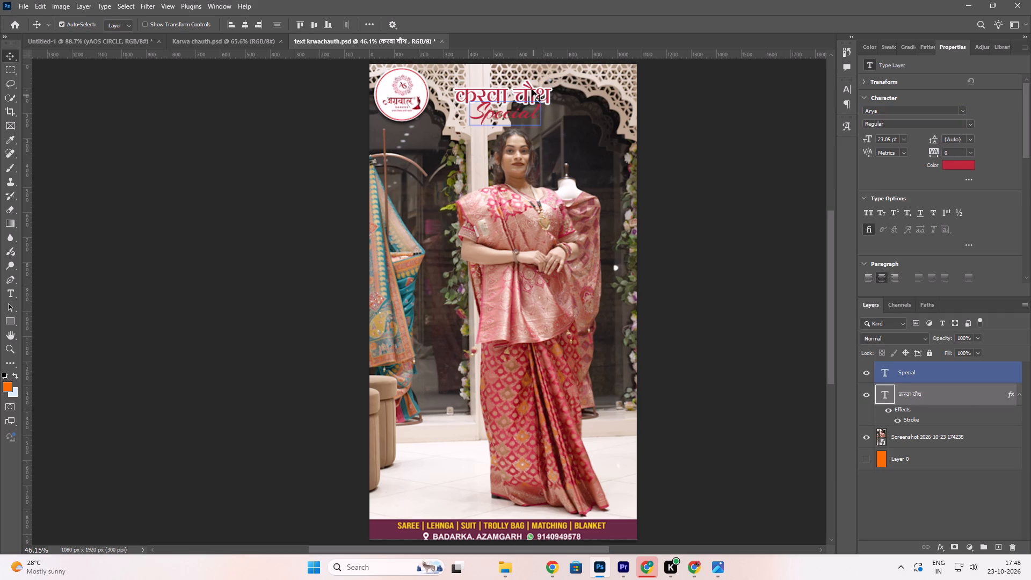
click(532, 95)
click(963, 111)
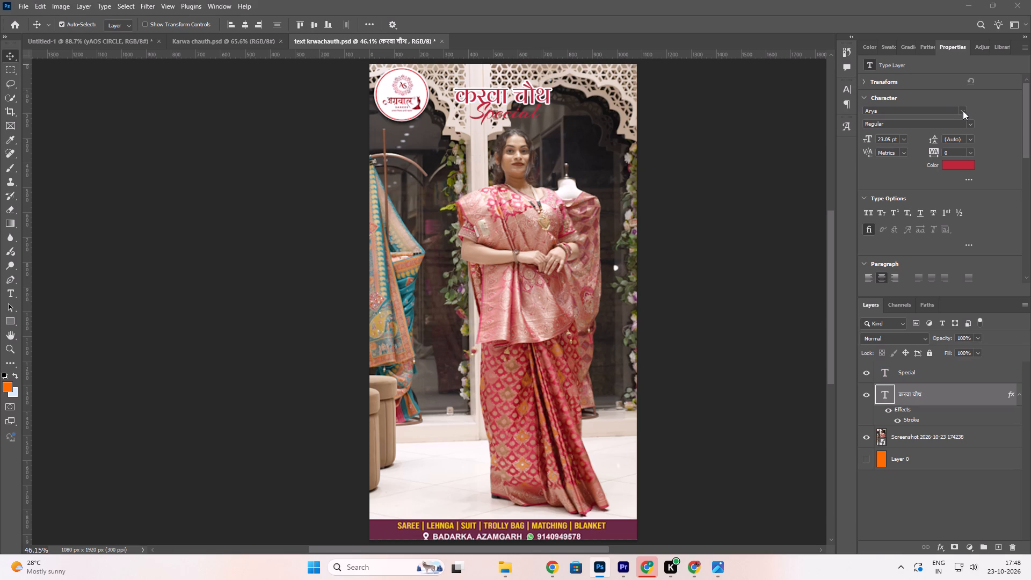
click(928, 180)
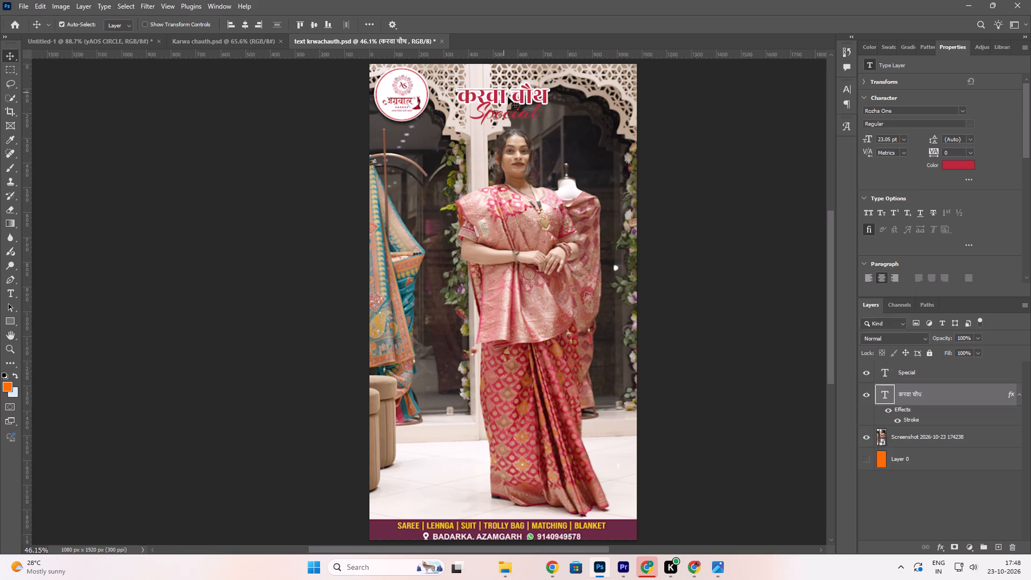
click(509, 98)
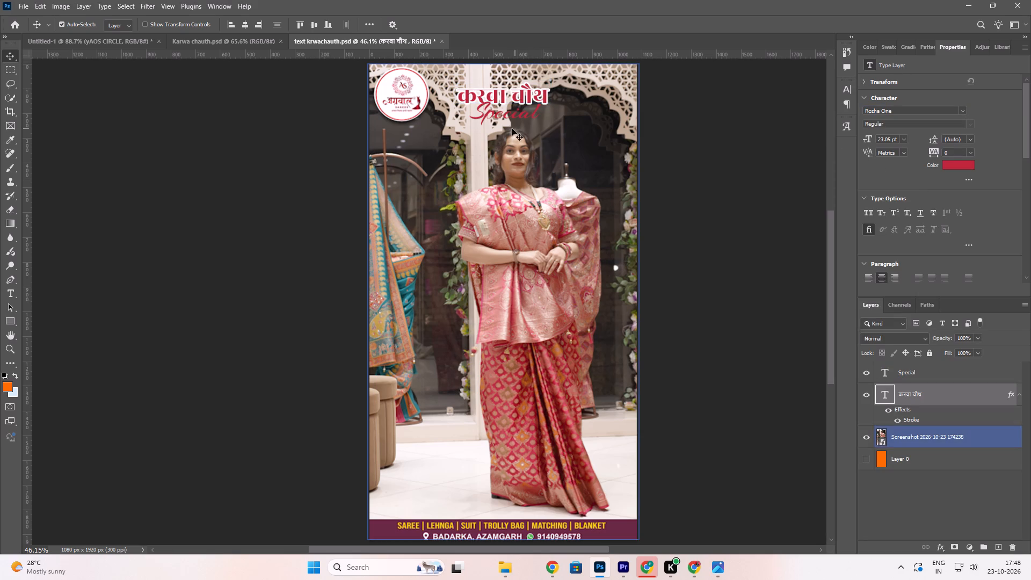
Nudge the word Special slightly down, away from करवा चौथ.
click(505, 118)
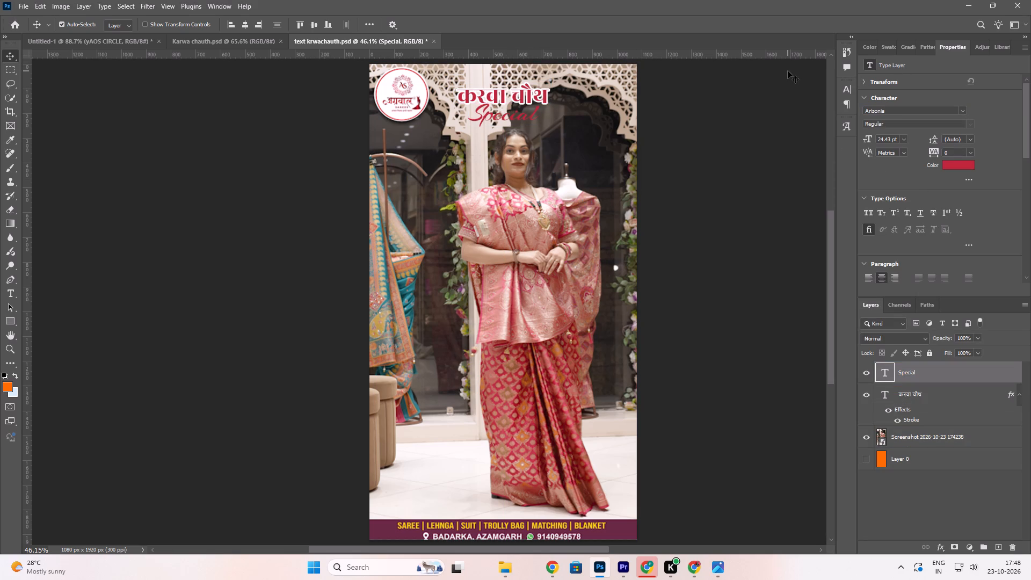
key(Down)
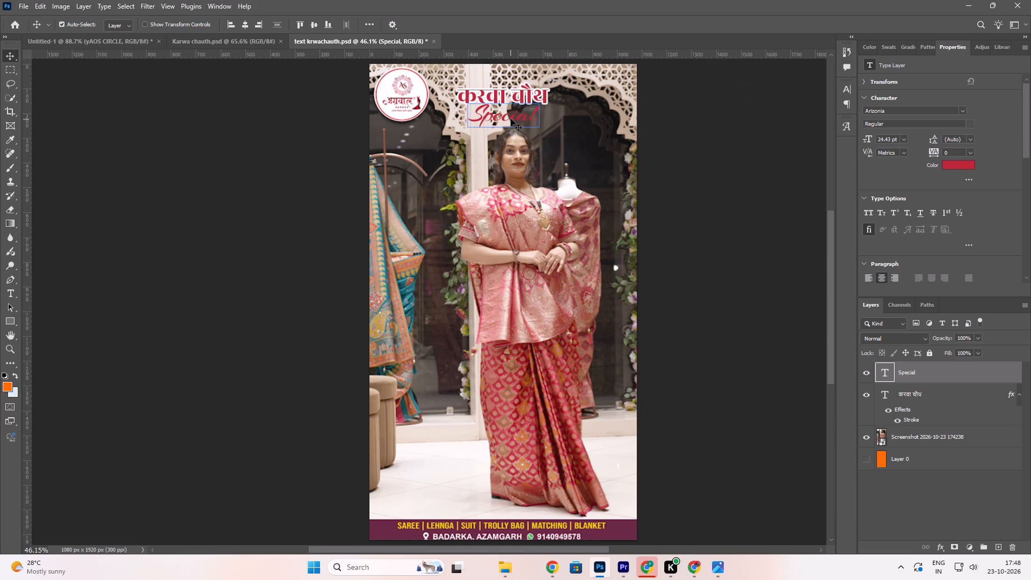
Add a white outside Stroke effect at 100% opacity to the Special text layer.
click(511, 119)
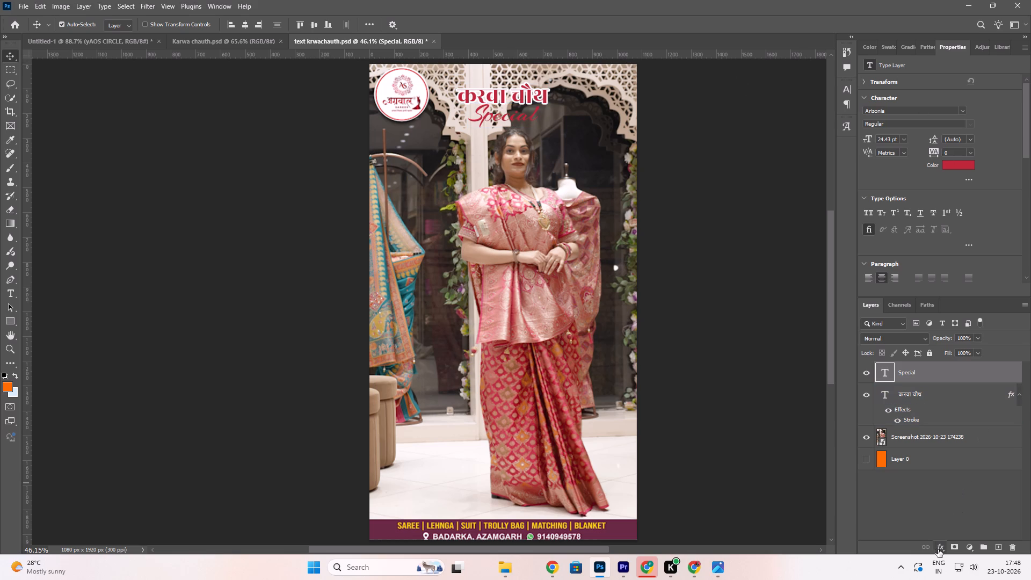
click(941, 549)
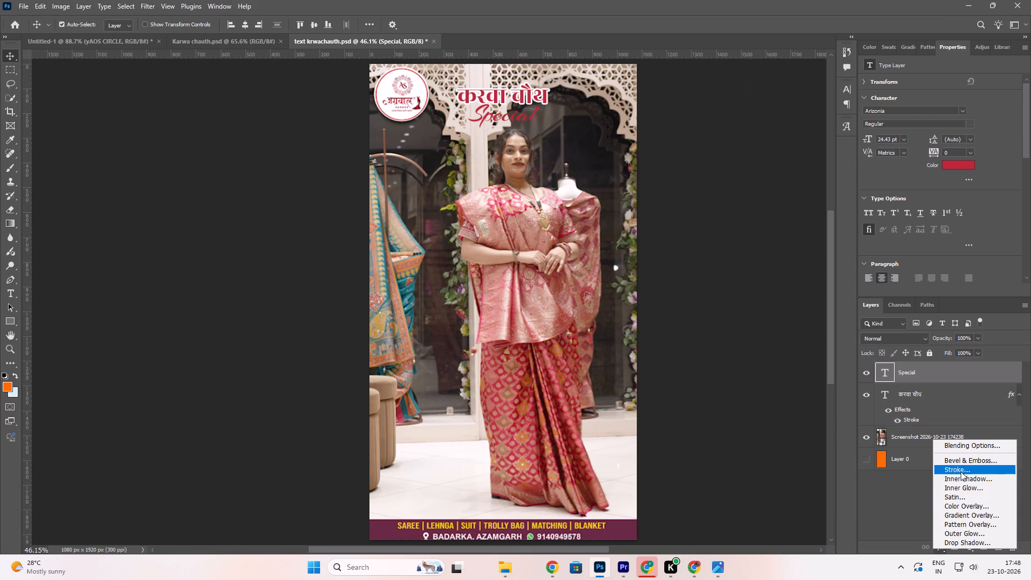
click(961, 468)
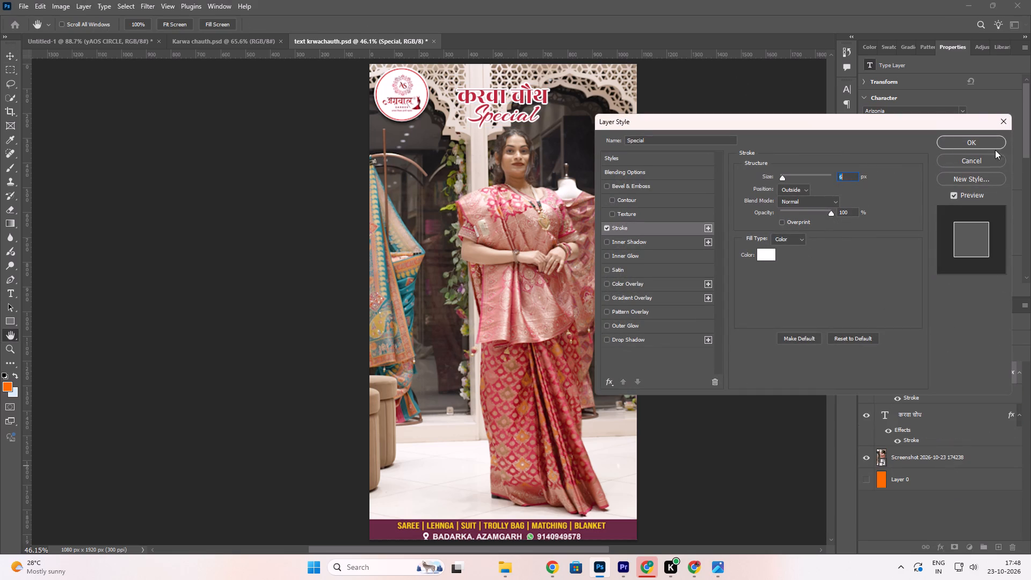
click(986, 139)
Centre the Special and करवा चौथ text layers horizontally, aligning each one separately.
click(520, 119)
key(Left)
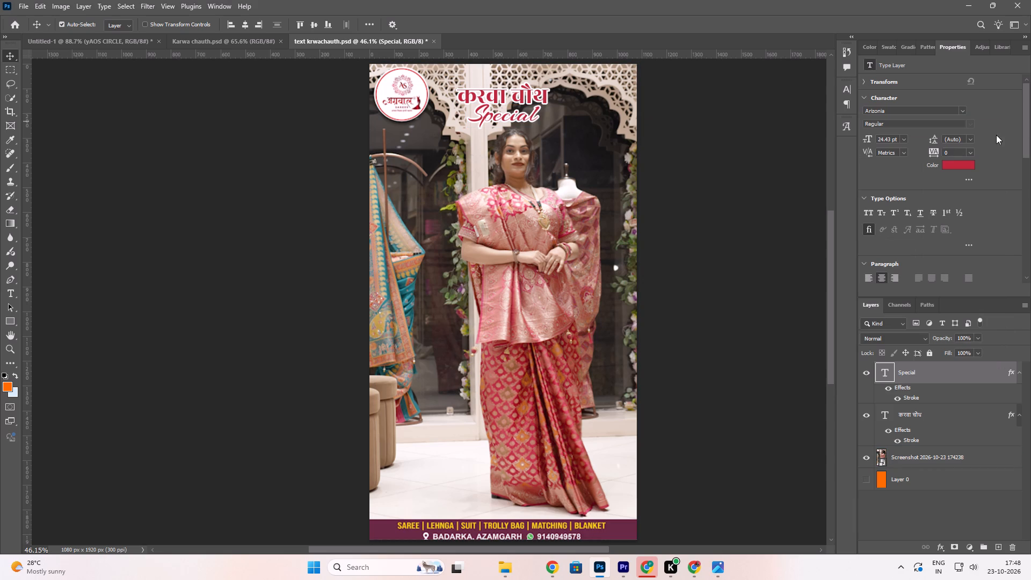
click(528, 119)
click(242, 26)
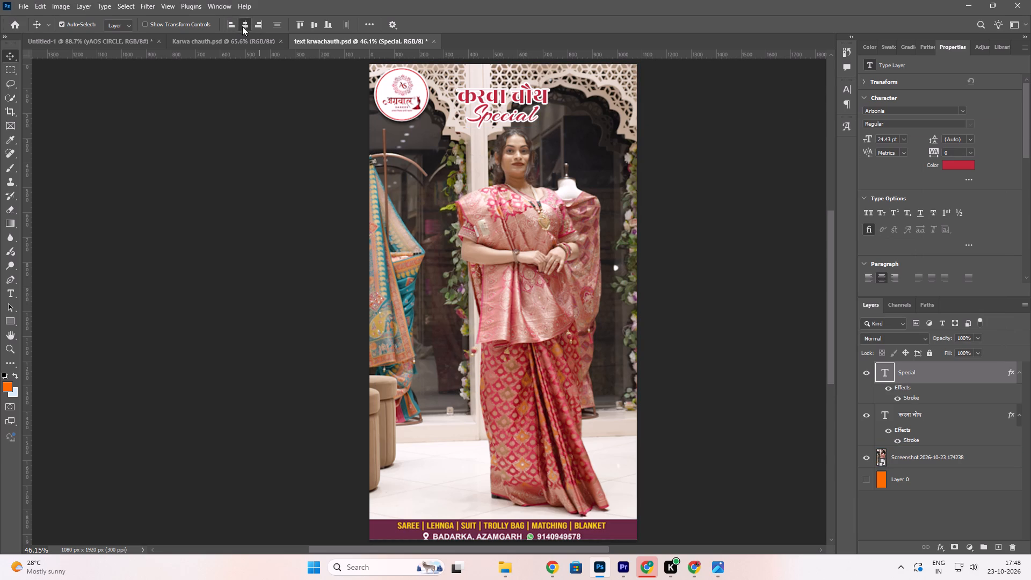
click(521, 97)
click(243, 24)
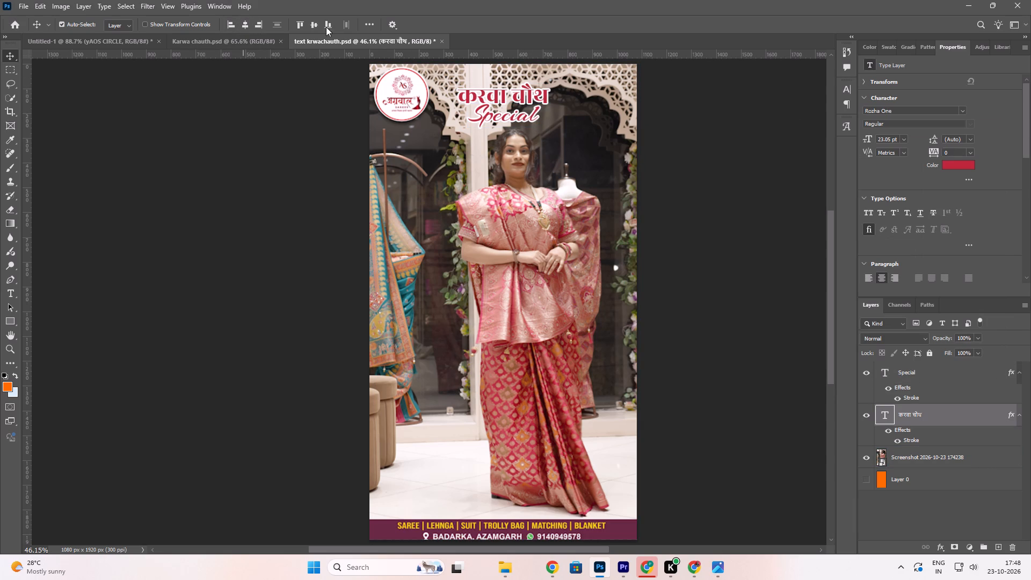
Change the text colour of the word Special to the deep red ab0017.
click(514, 115)
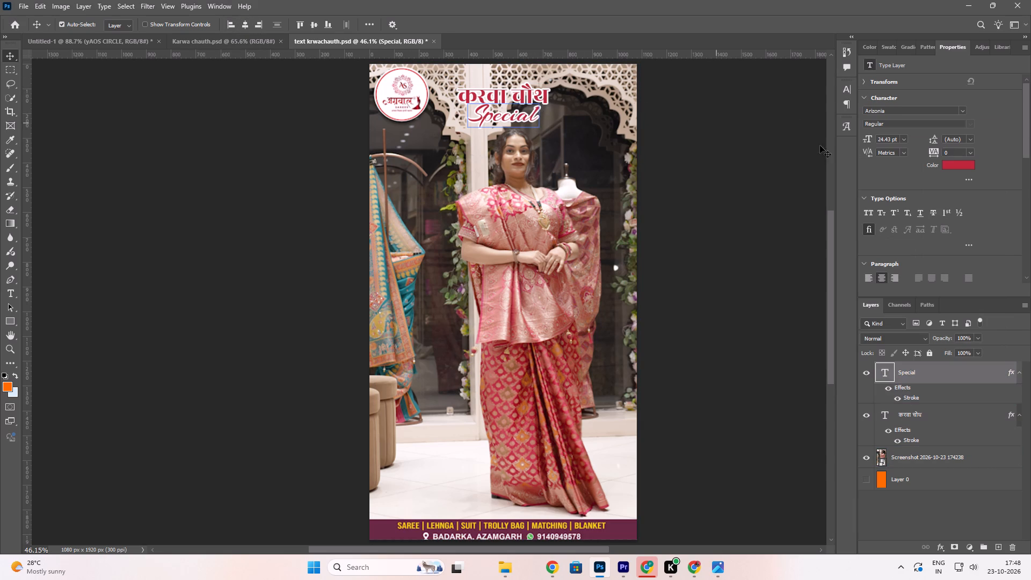
click(956, 165)
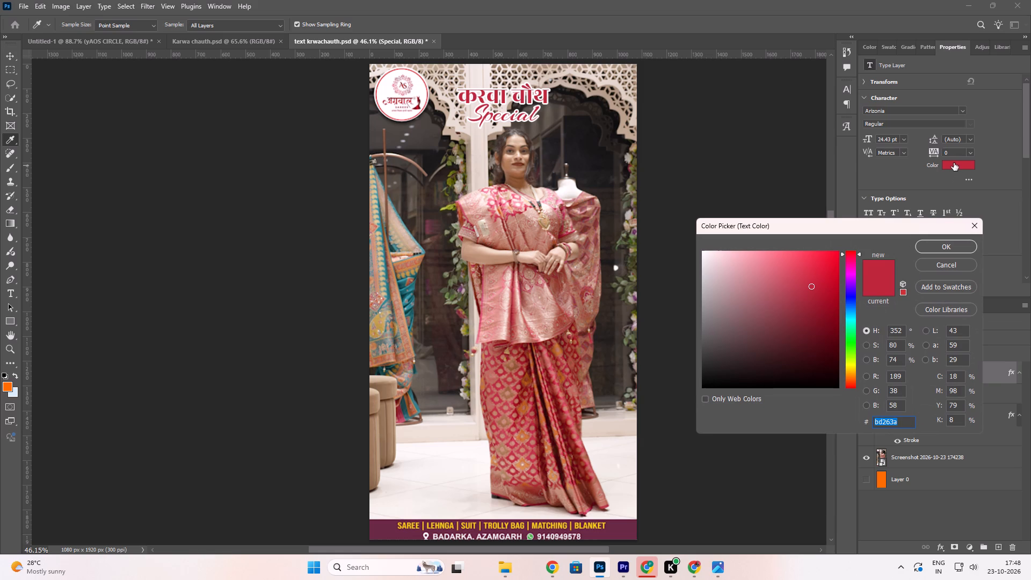
drag(769, 292, 778, 305)
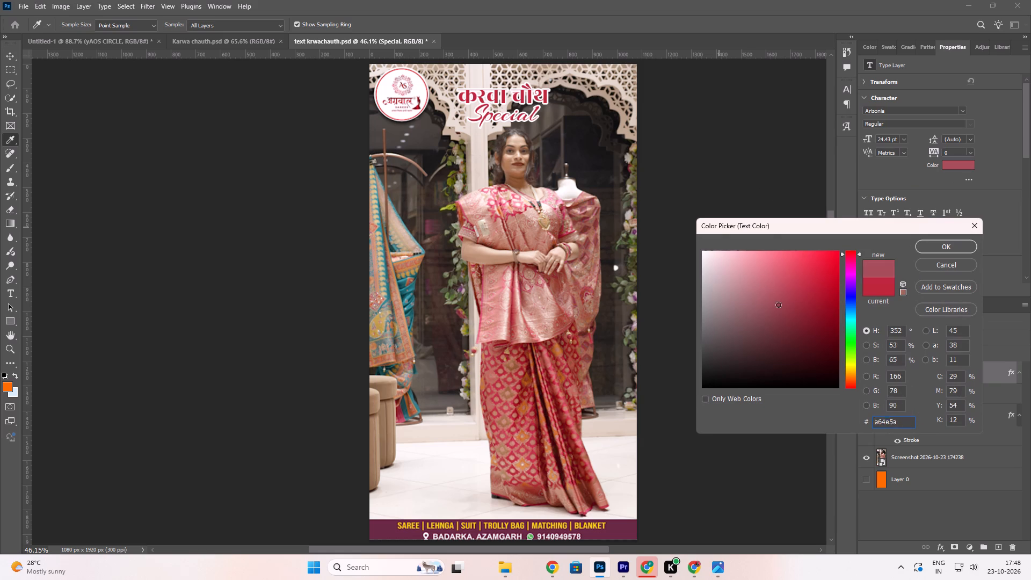
drag(778, 305, 780, 307)
drag(804, 303, 842, 317)
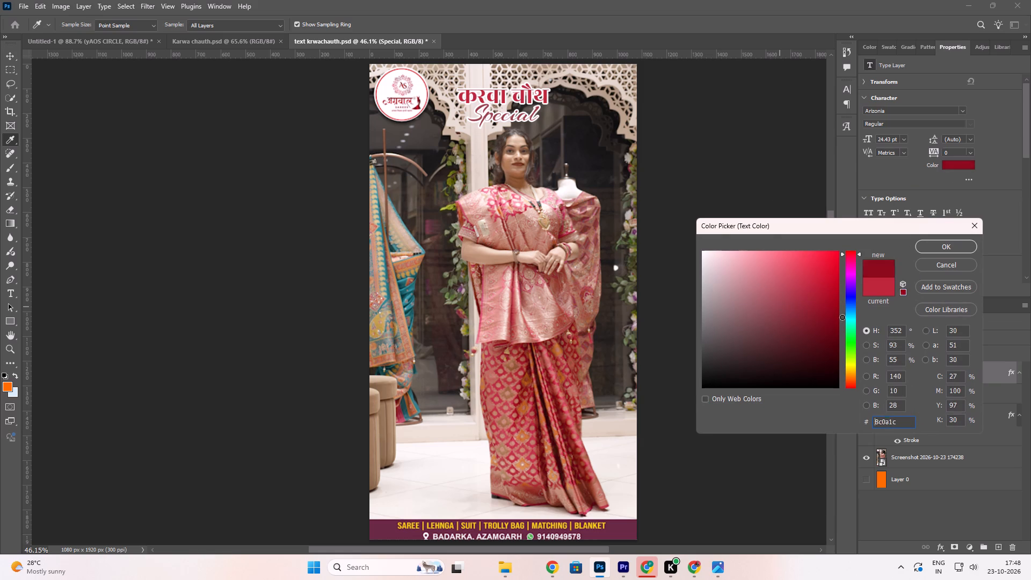
drag(842, 317, 851, 321)
drag(819, 322, 854, 334)
drag(833, 296, 853, 296)
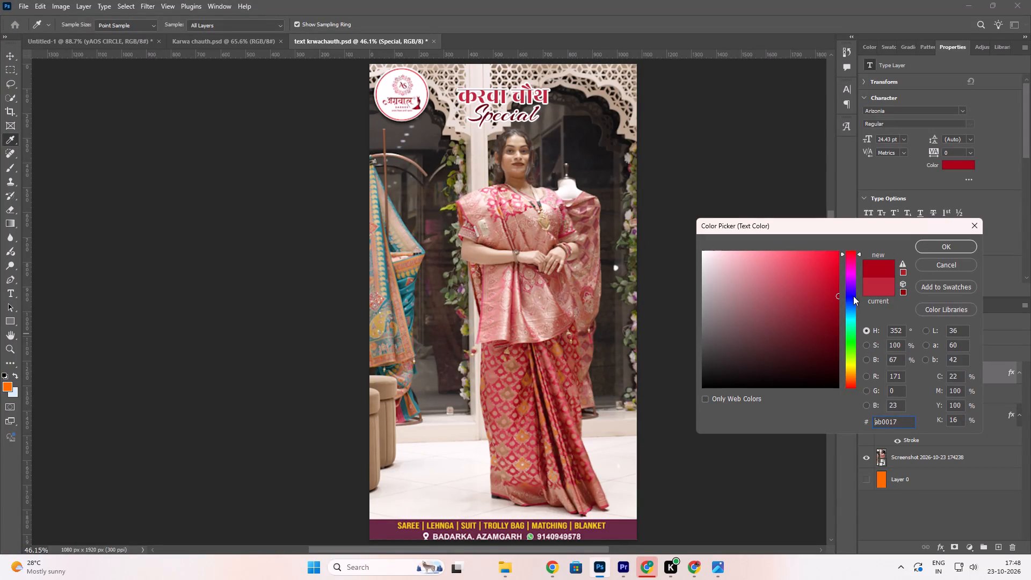
click(947, 247)
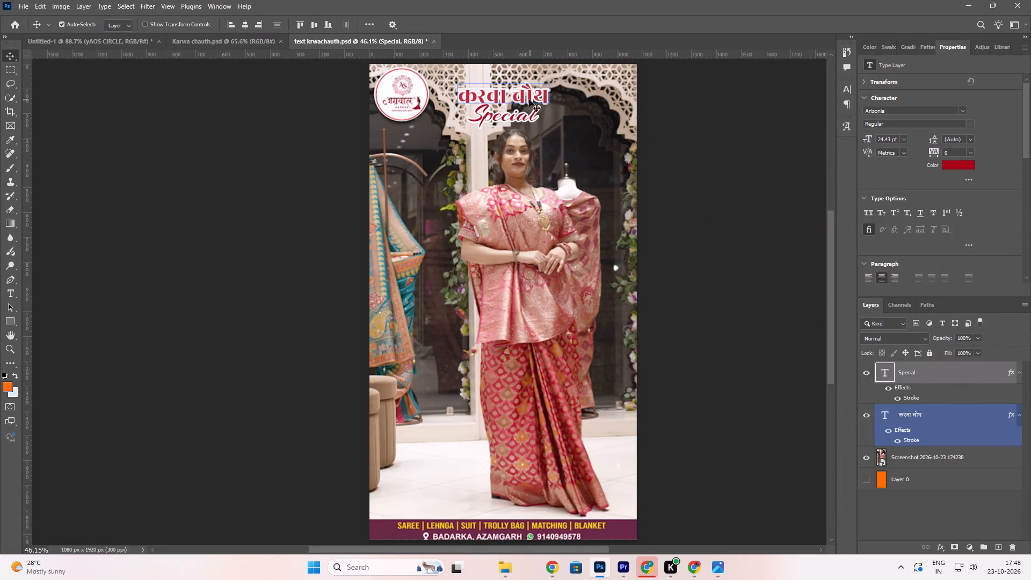
Scale the करवा चौथ text up to about 127% and centre it horizontally on the canvas.
click(529, 99)
key(ctrl+t)
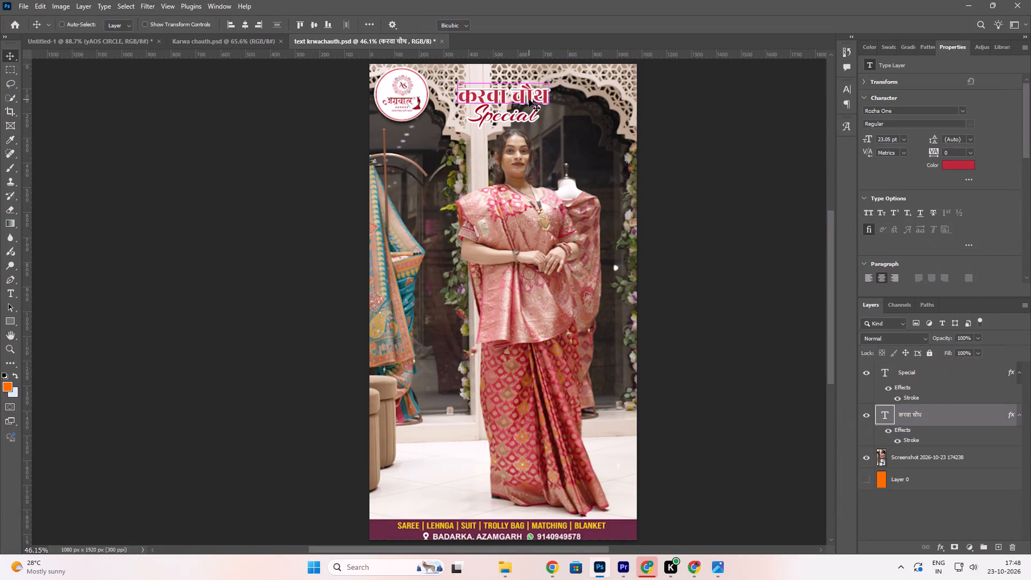
drag(505, 79, 510, 74)
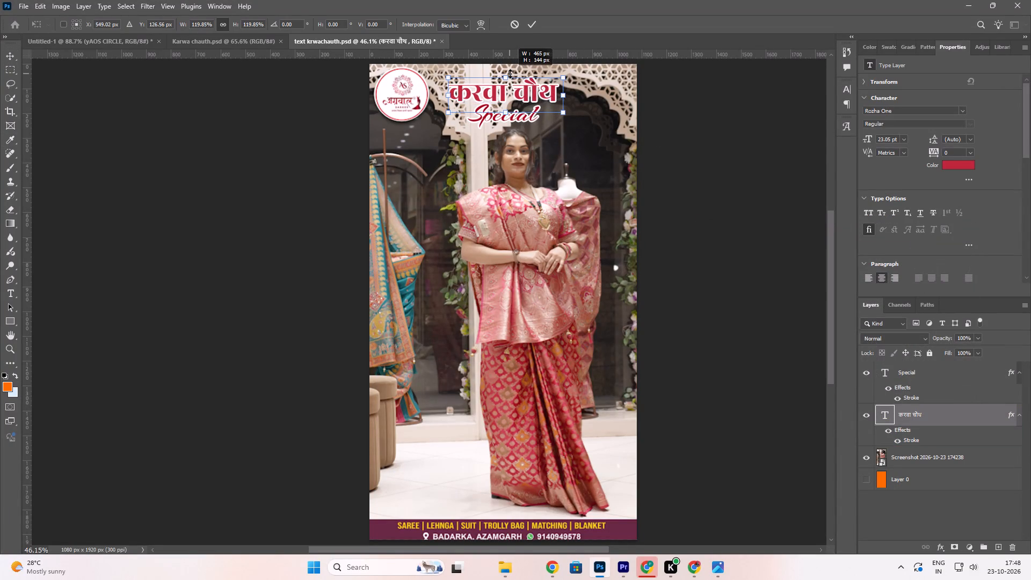
drag(510, 74, 512, 71)
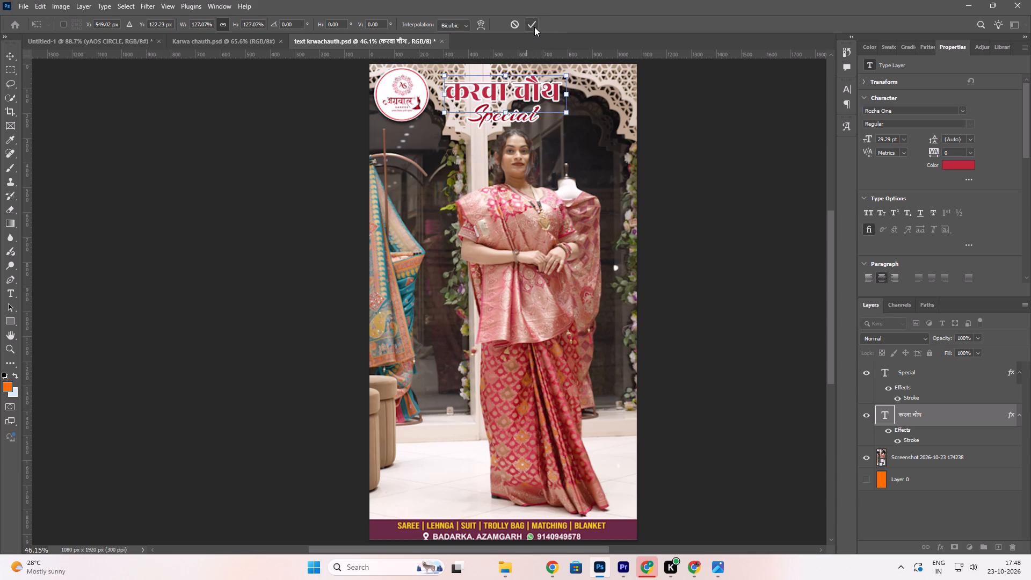
click(534, 25)
click(524, 90)
click(243, 21)
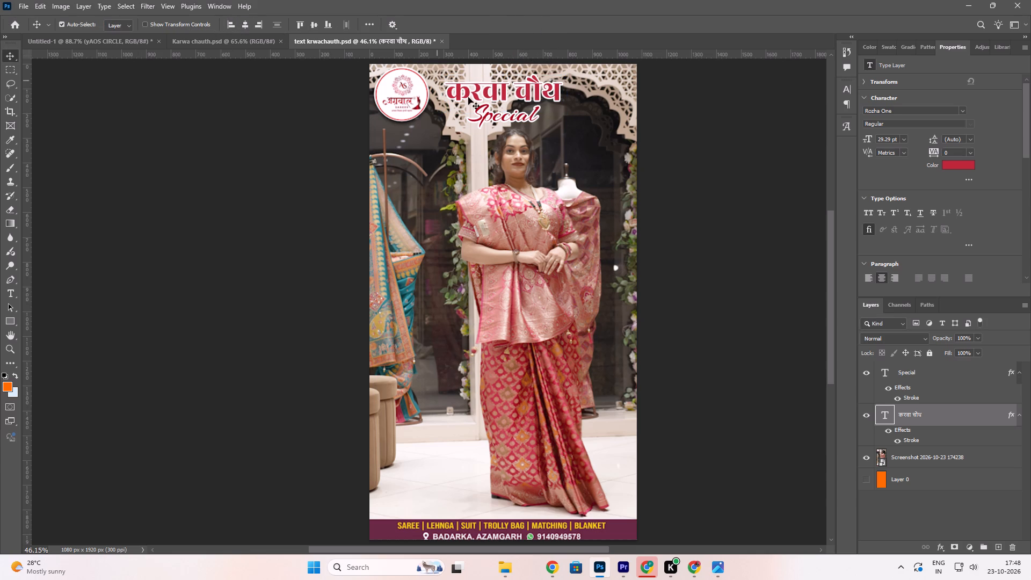
Nudge the करवा चौथ text slightly down, closer to the word Special.
click(500, 120)
click(516, 96)
key(Down)
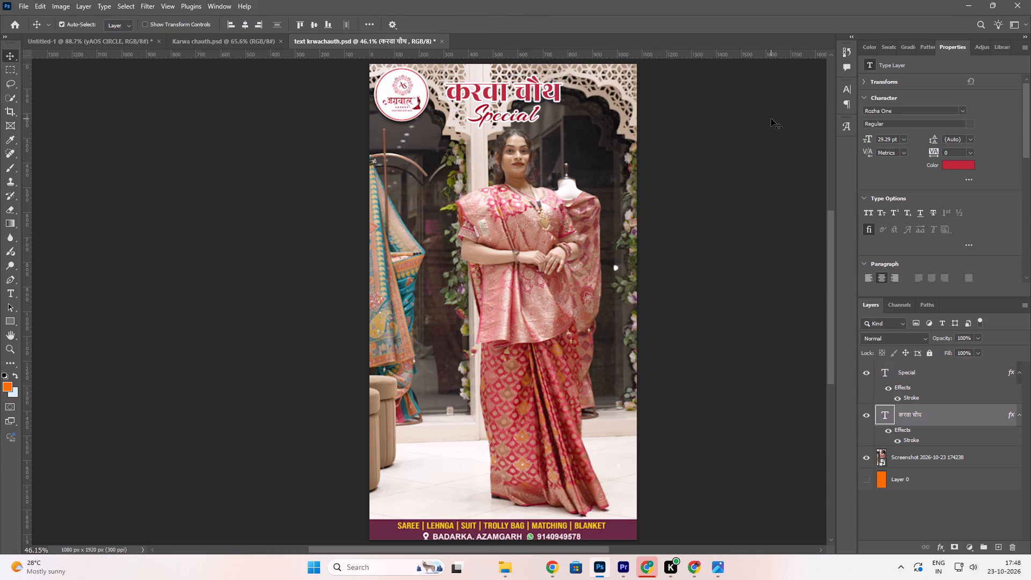
key(Down)
key(Down)
key(Down)
key(Down)
key(Down)
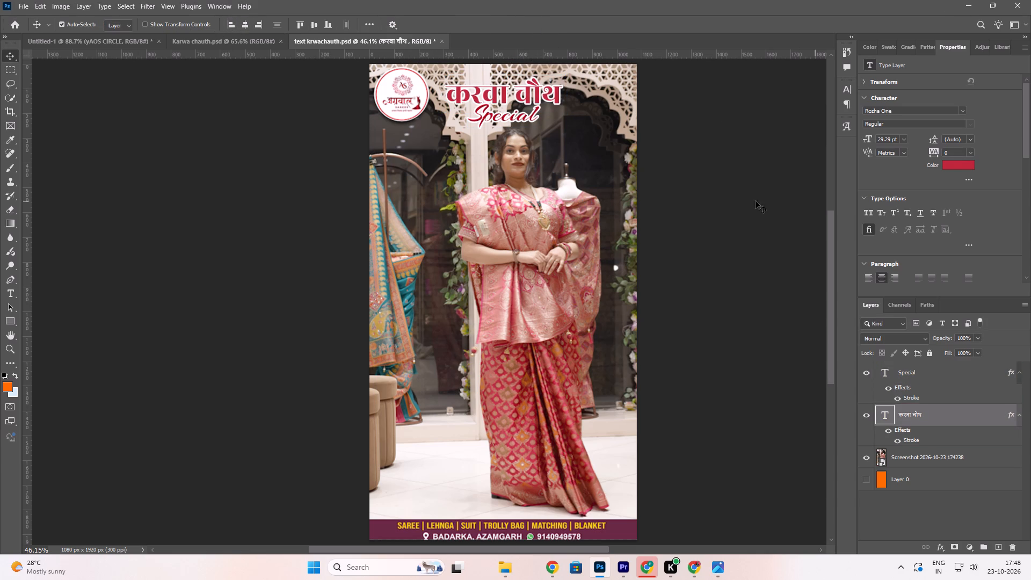
Scale the word Special down to about 86%.
click(519, 117)
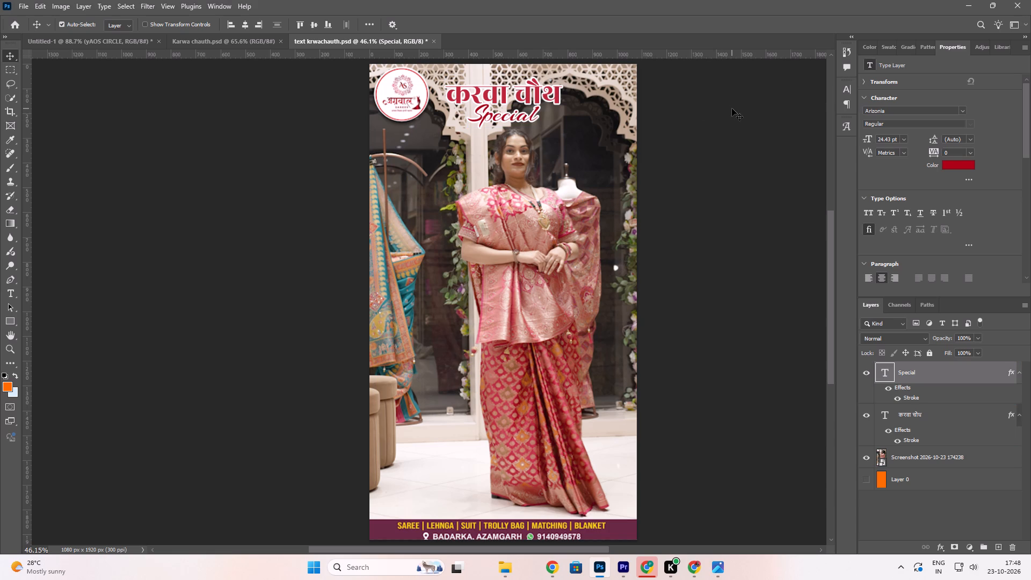
key(ctrl+t)
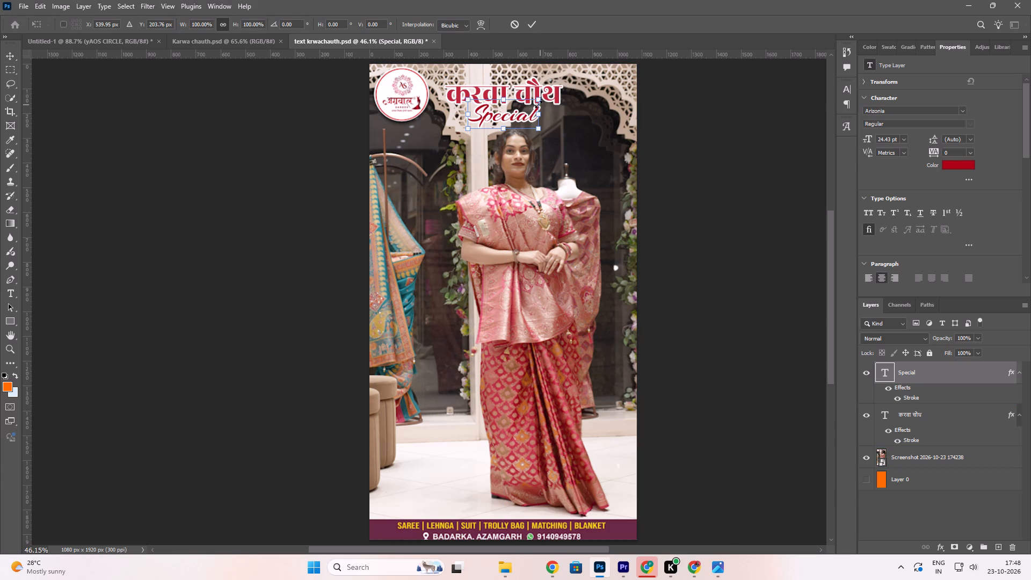
drag(540, 100, 532, 108)
click(534, 20)
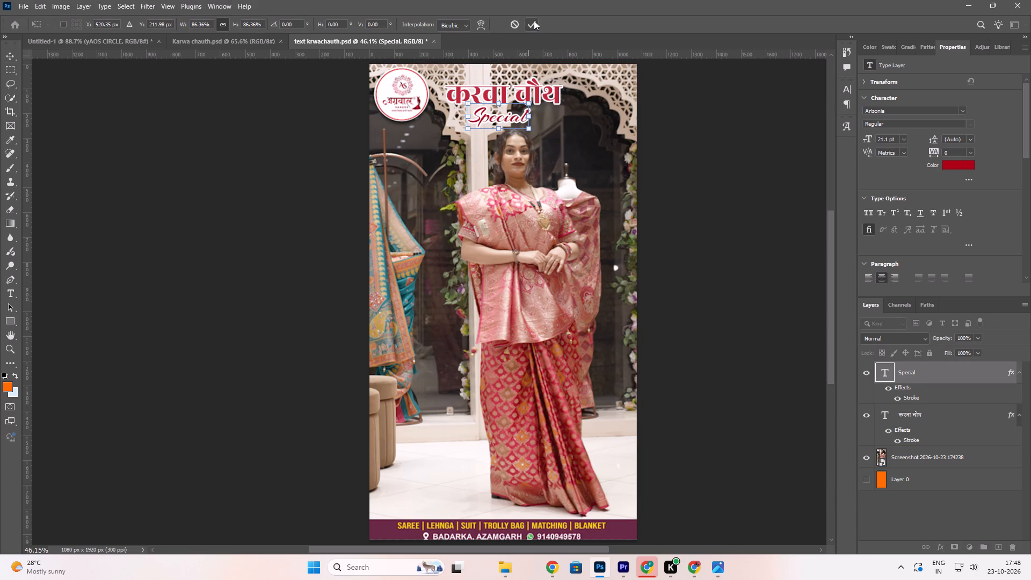
Nudge the word Special slightly up, tucking it closer beneath करवा चौथ.
click(514, 118)
key(Up)
key(Up)
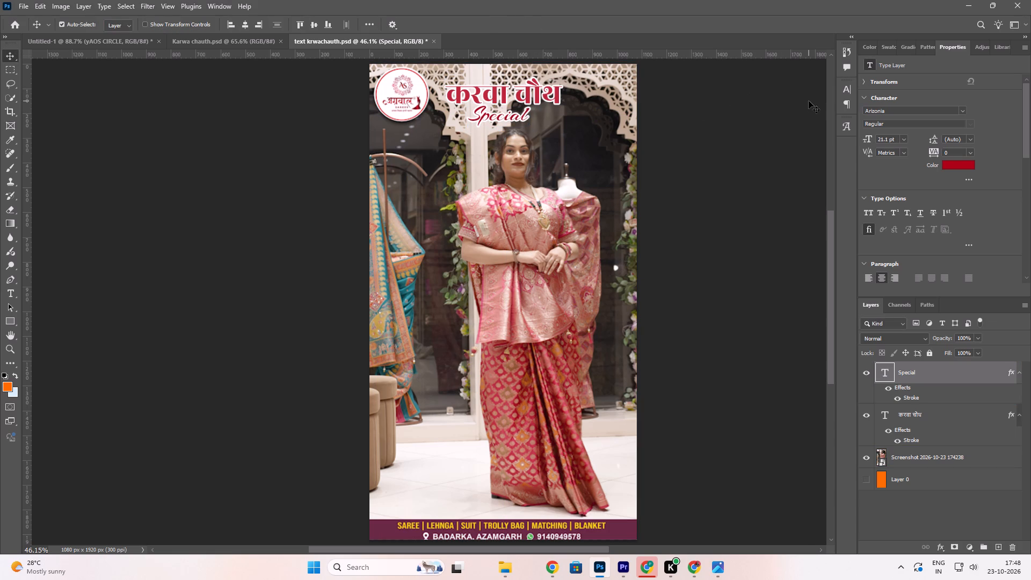
key(Up)
key(Up)
key(Up)
key(Up)
key(Down)
key(Down)
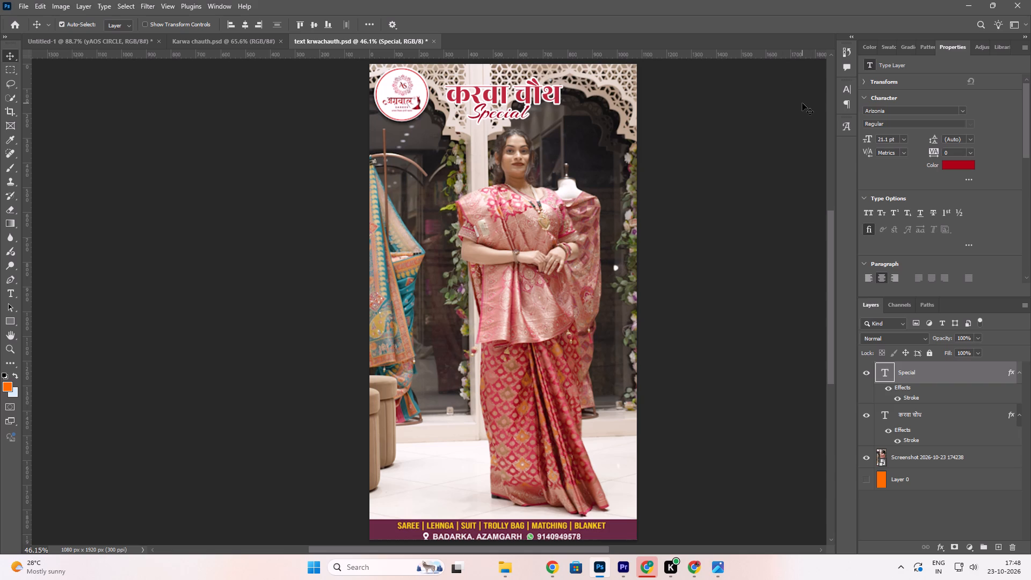
Centre the Special and करवा चौथ text layers horizontally, aligning each one separately.
click(493, 114)
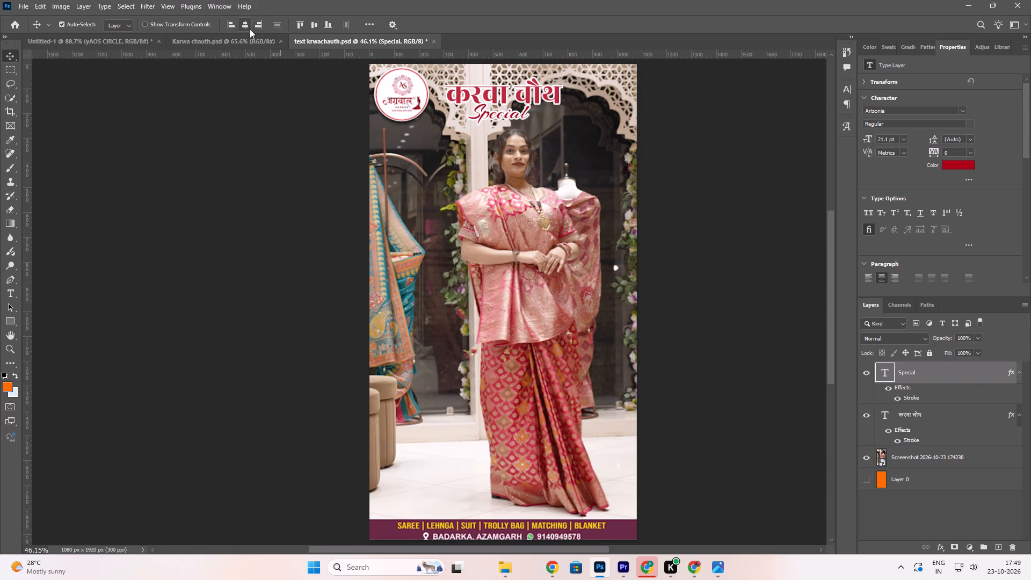
click(246, 26)
click(487, 97)
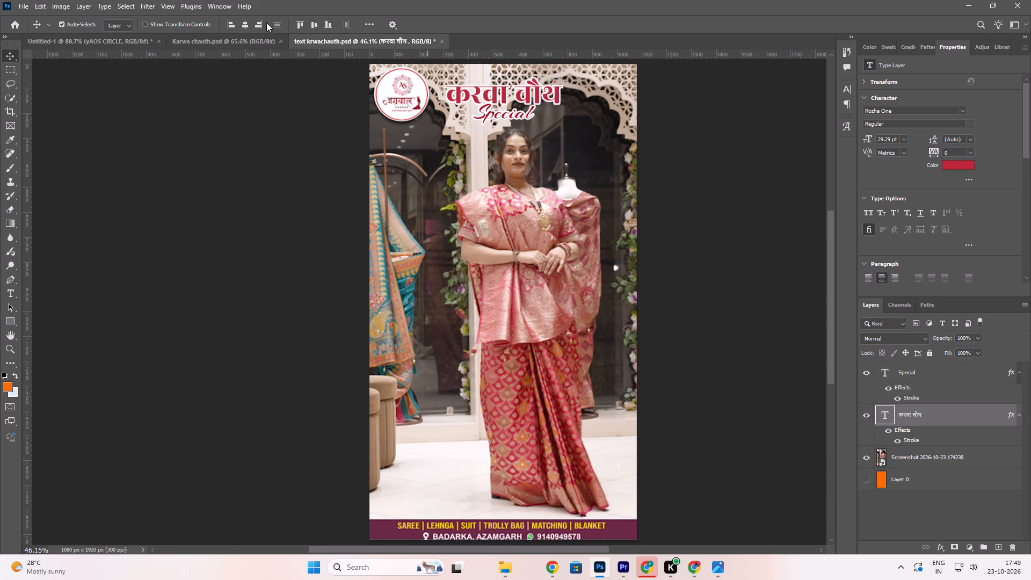
click(245, 26)
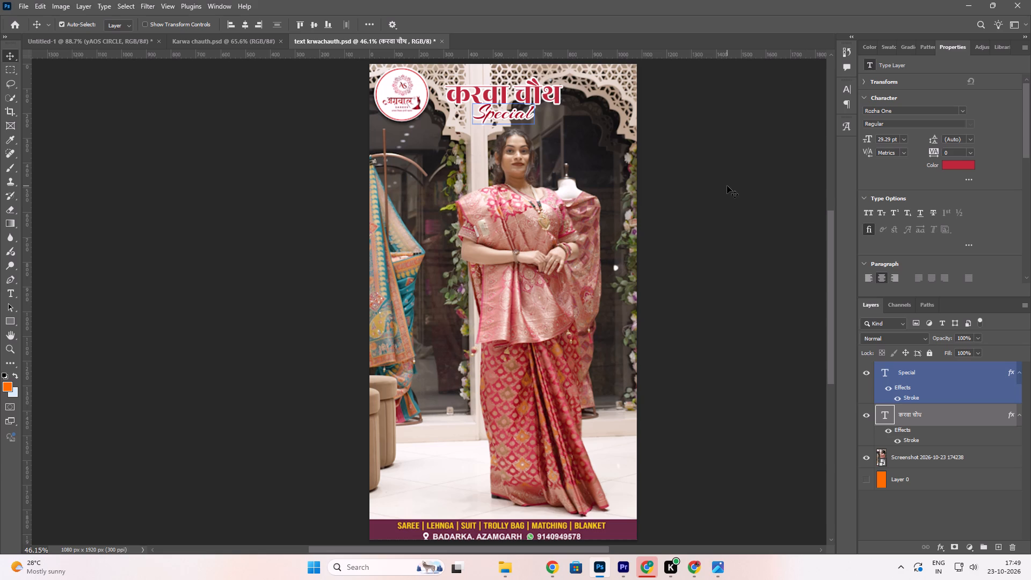
Save the title document.
key(ctrl+s)
Nudge the करवा चौथ text and the word Special up by the same small amount, one layer at a time.
click(529, 96)
key(Up)
key(Up)
key(Up)
click(518, 117)
key(Up)
key(Up)
key(Up)
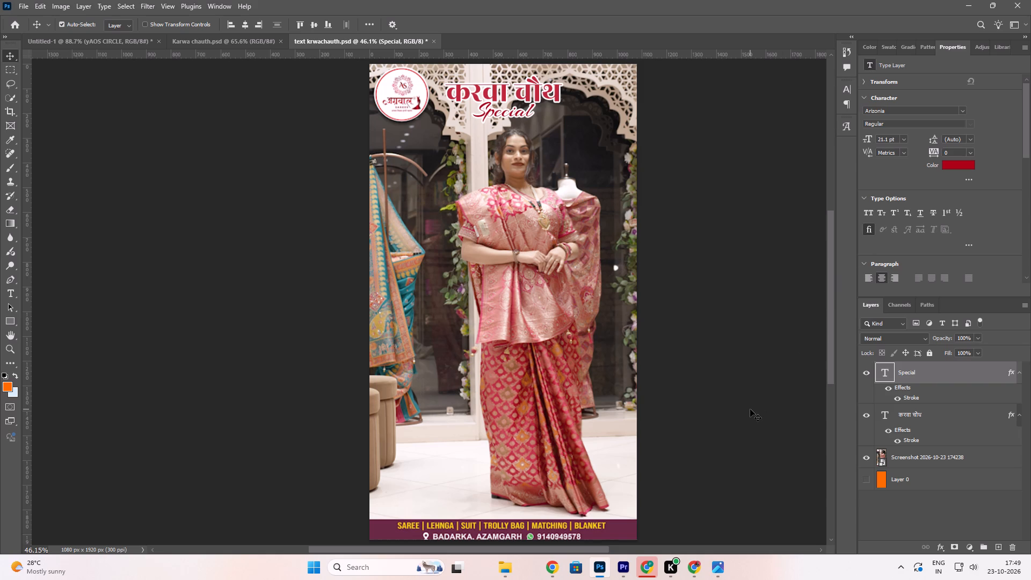
Try thicker white outlines on the करवा चौथ text layer, settling on a Stroke size of 5 px.
click(548, 95)
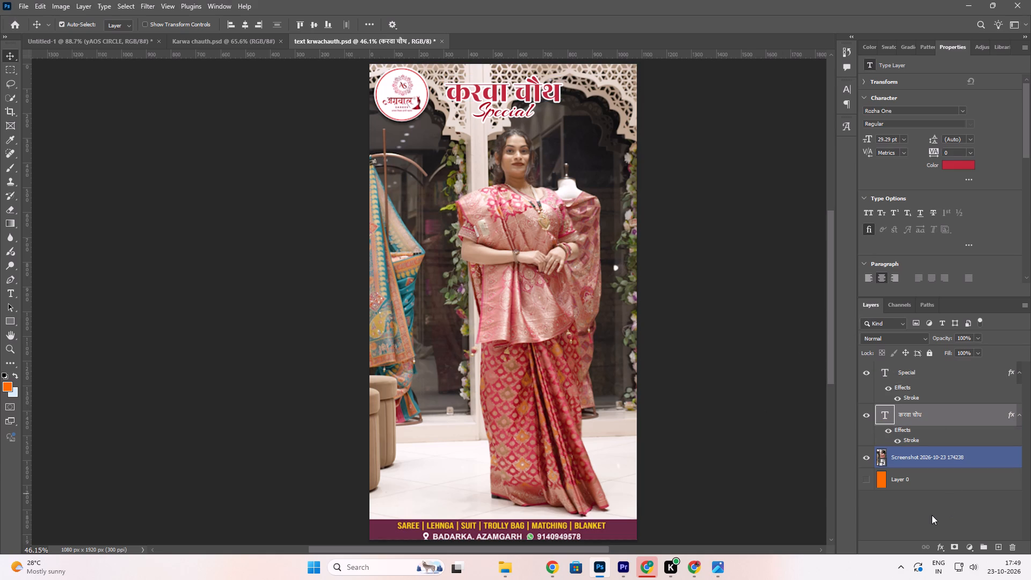
click(942, 549)
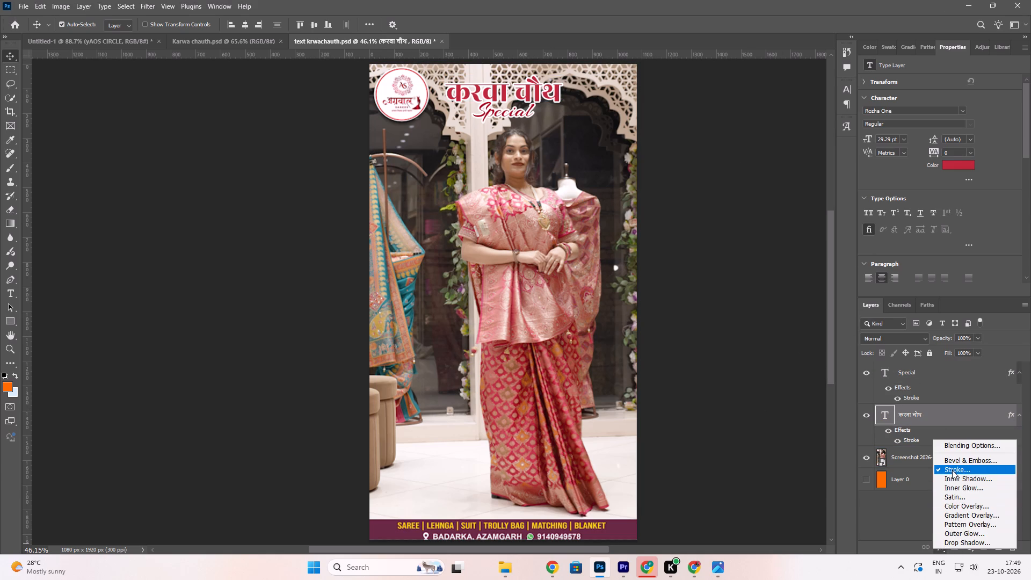
click(952, 470)
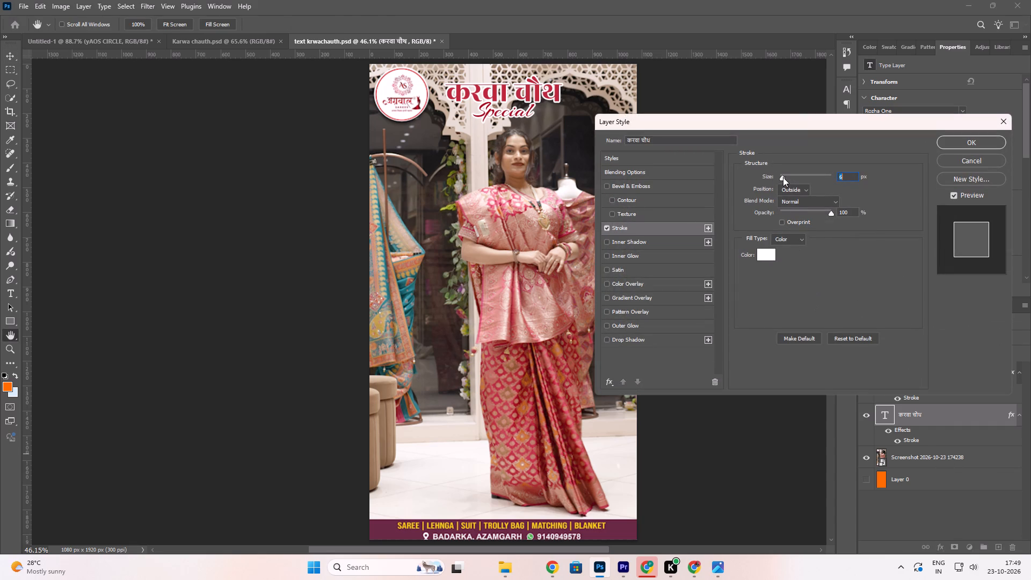
drag(781, 177, 788, 177)
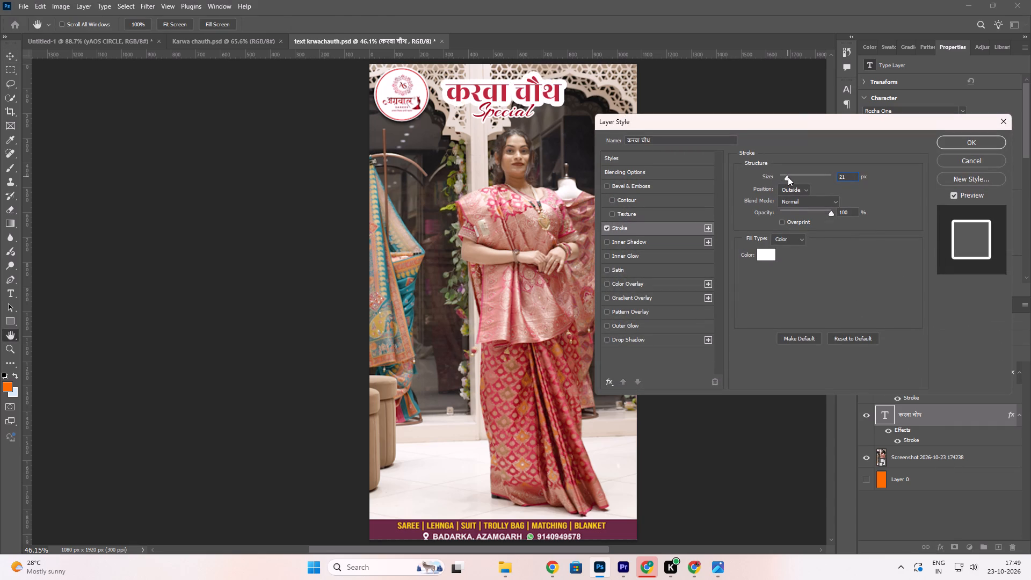
drag(788, 177, 815, 182)
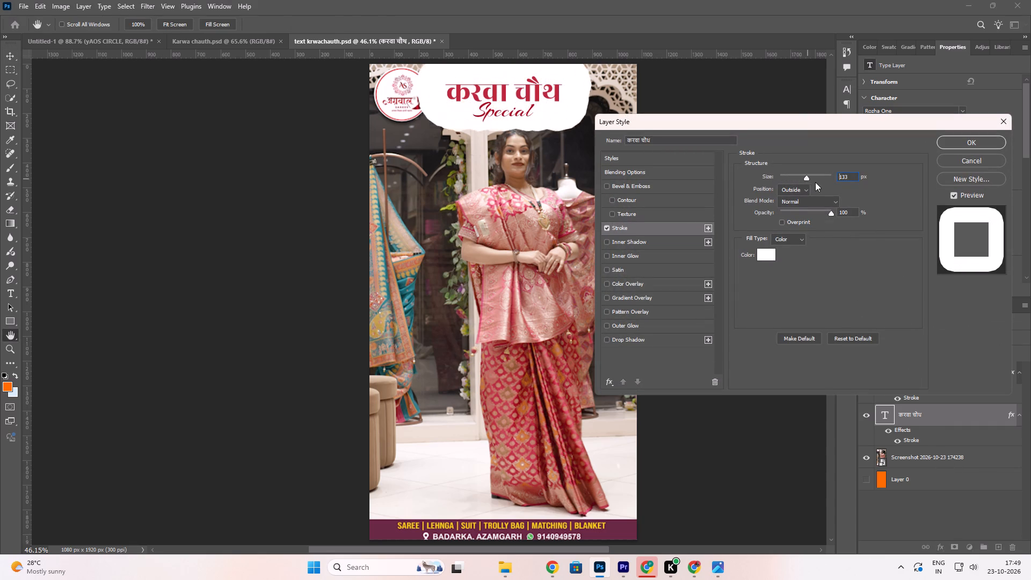
drag(815, 182, 855, 197)
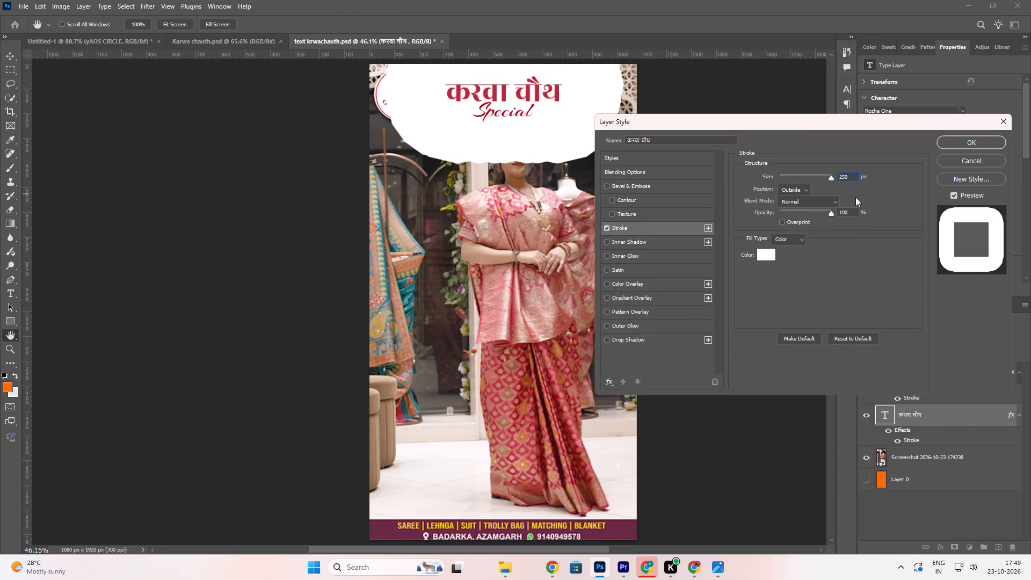
drag(855, 197, 833, 195)
drag(829, 179, 816, 178)
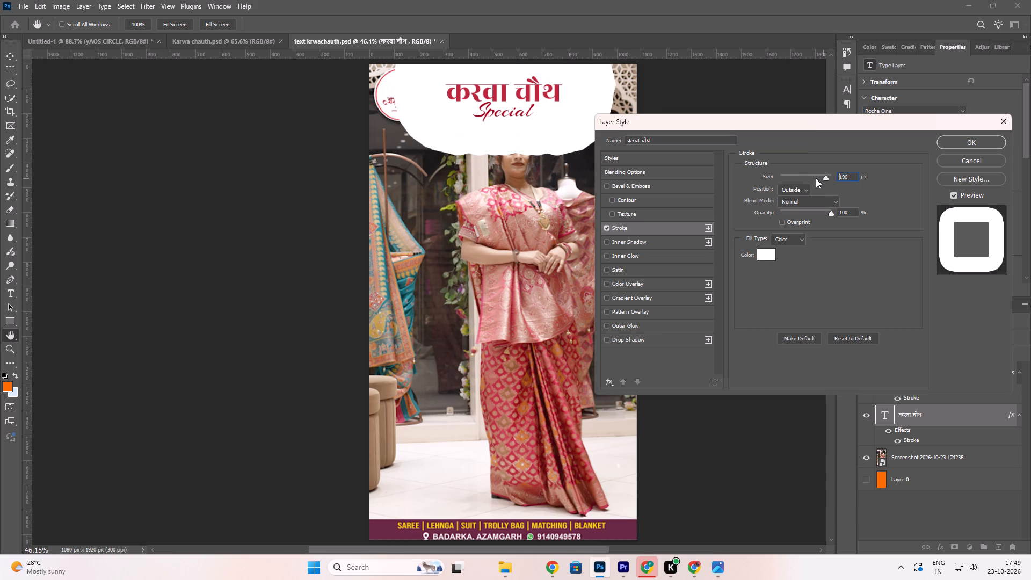
drag(816, 178, 786, 187)
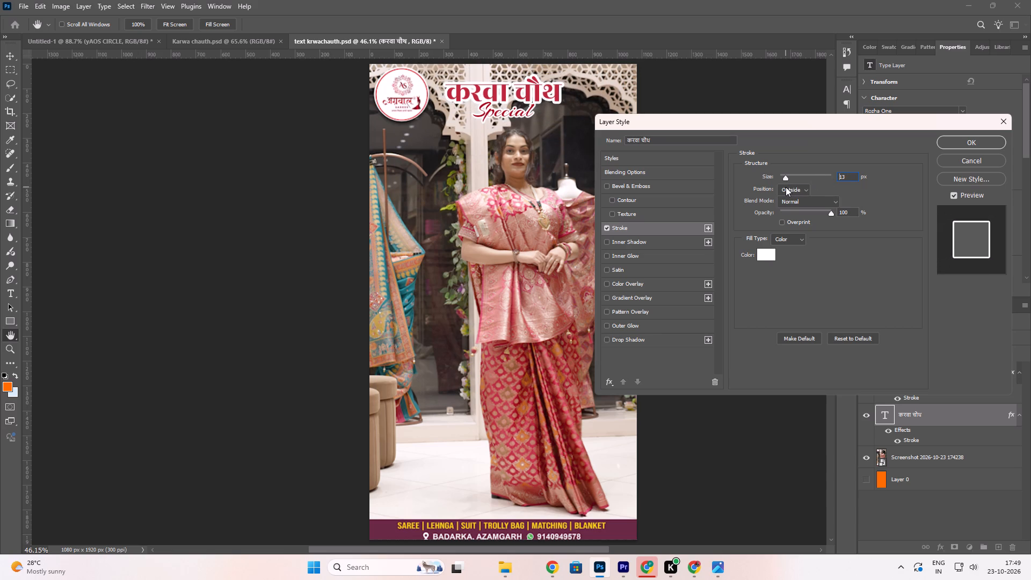
drag(786, 187, 782, 189)
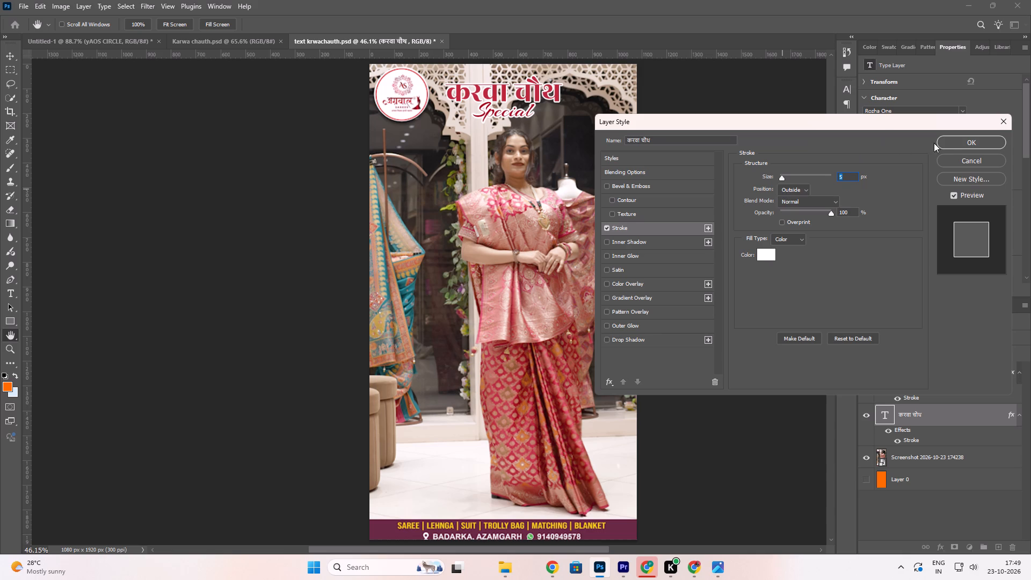
click(951, 144)
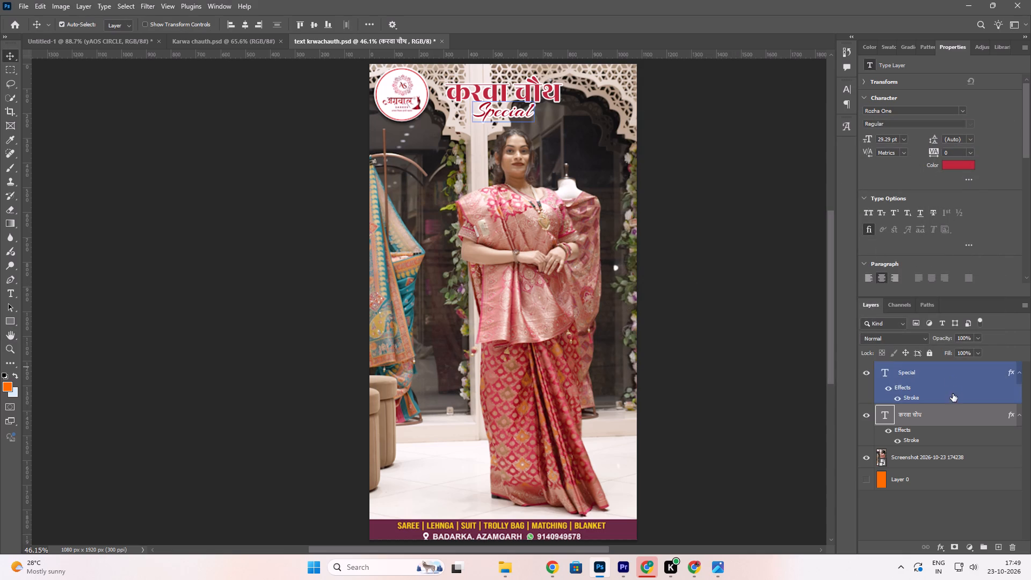
Add a new blank layer directly above the Screenshot video-frame layer.
click(966, 459)
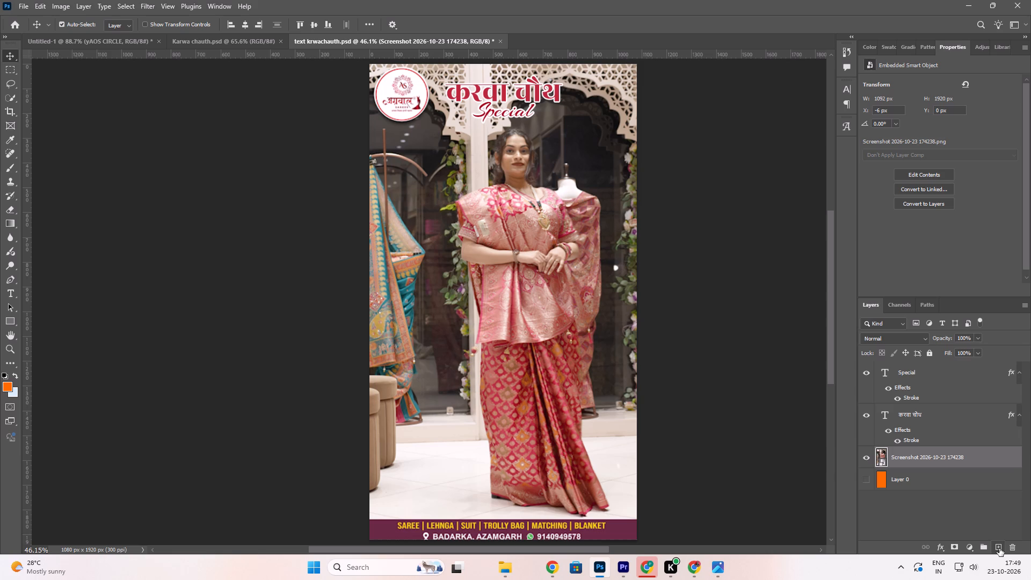
click(999, 548)
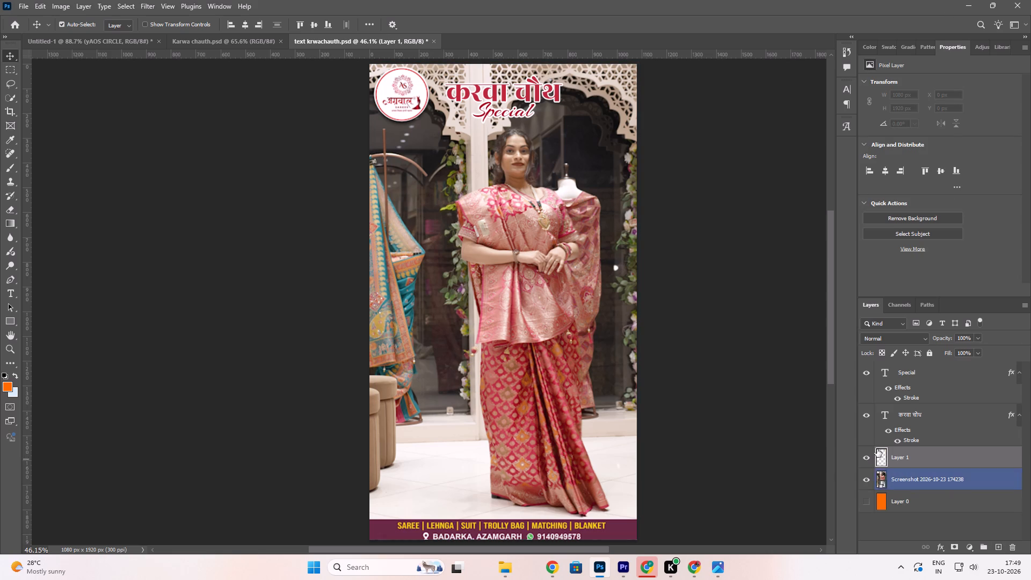
Make Layer 0 visible, set the foreground colour to black, and fill Layer 0 with it.
click(882, 502)
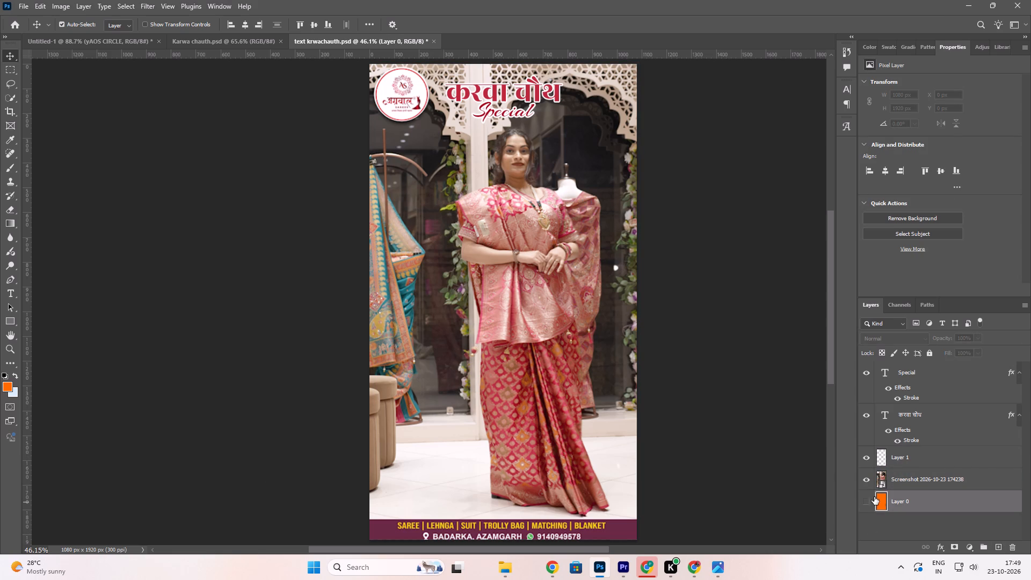
click(866, 501)
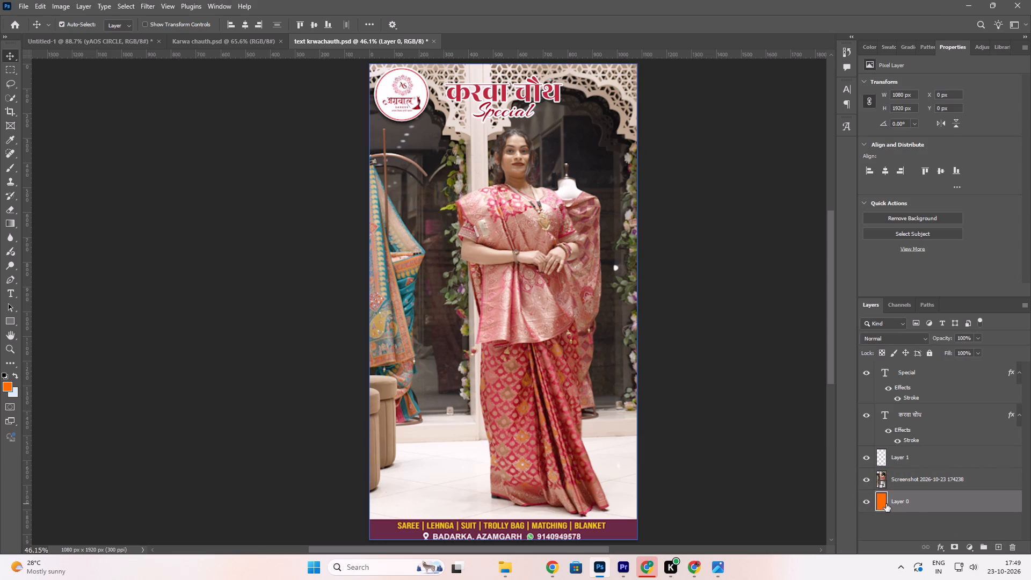
click(7, 390)
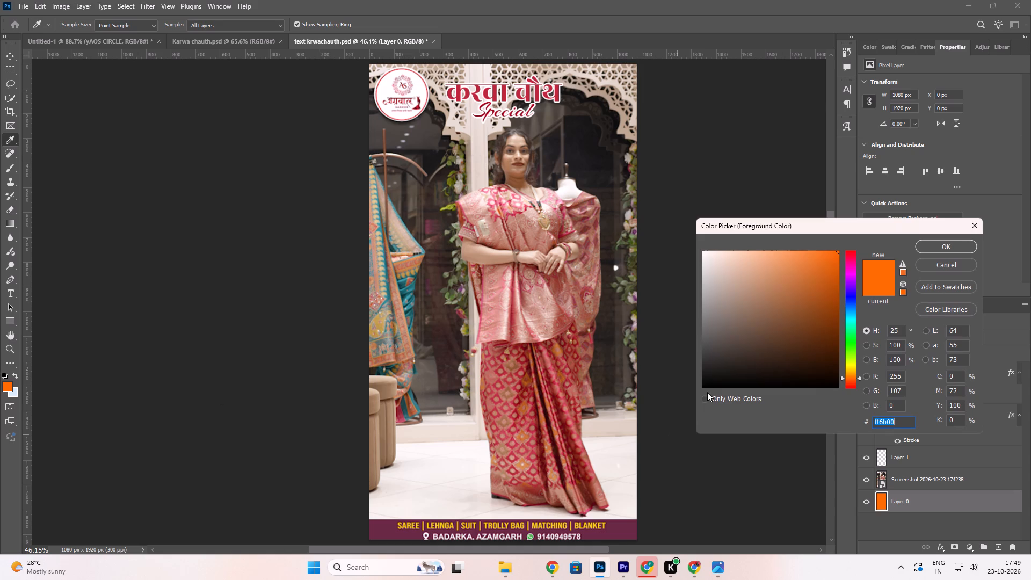
drag(708, 381, 663, 440)
click(941, 246)
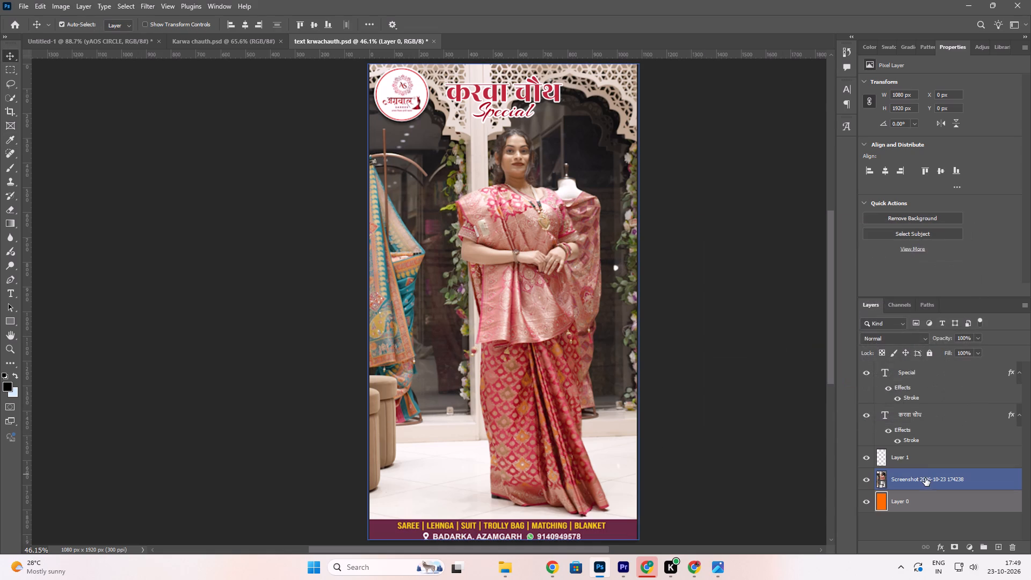
click(916, 499)
key(alt+BackSpace)
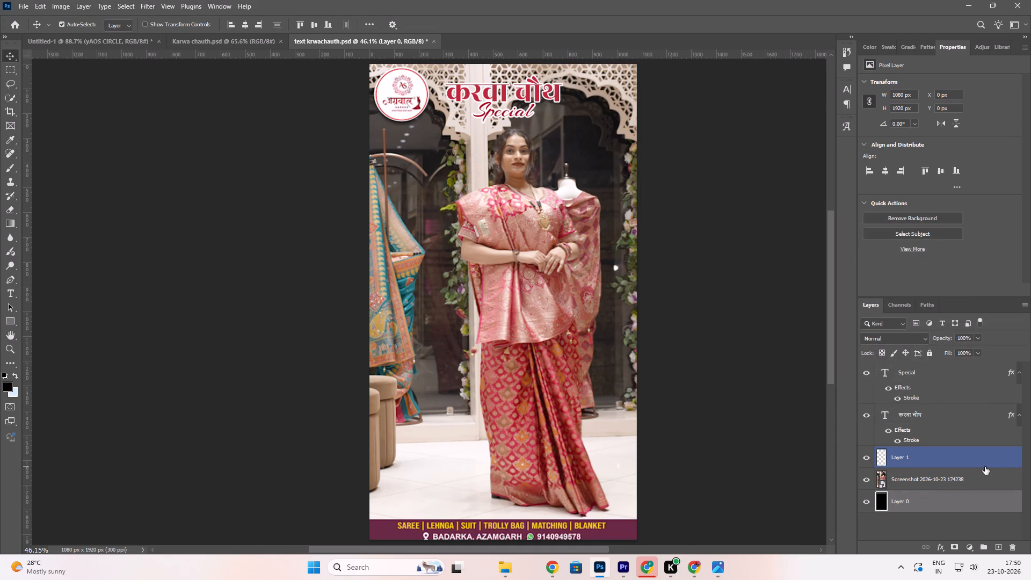
With Layer 0 selected, draw a linear black-to-white gradient from the canvas's top edge down to the model's head, at about 29% scale.
click(10, 224)
drag(509, 60, 509, 65)
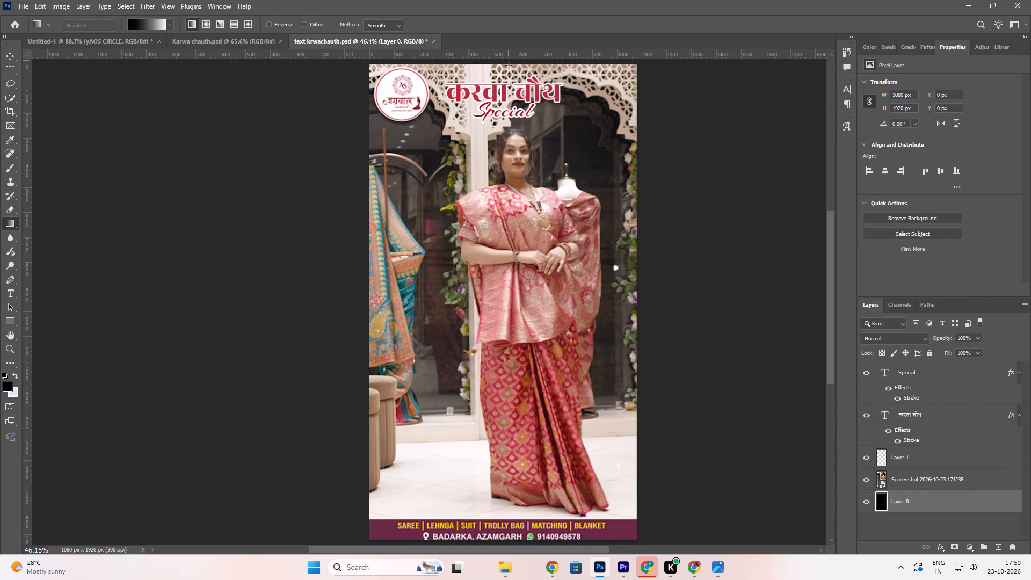
drag(509, 65, 507, 138)
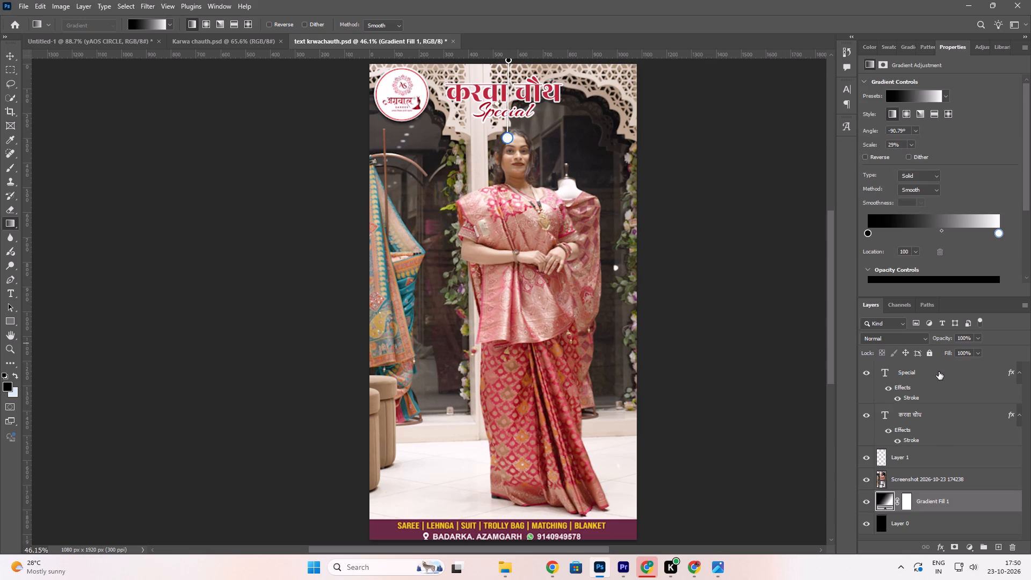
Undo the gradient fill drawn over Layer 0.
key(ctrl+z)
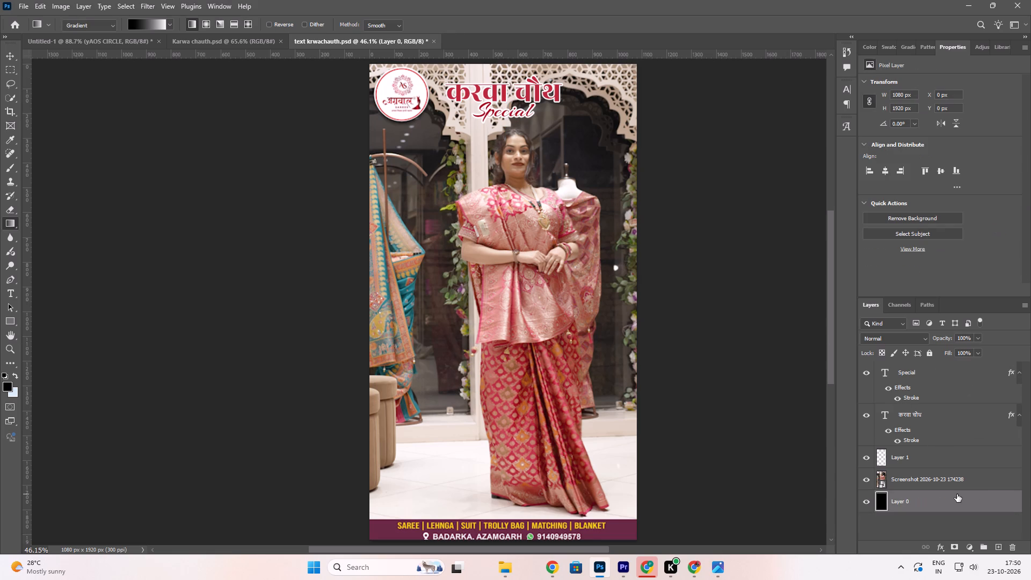
Add a new blank layer directly above the Screenshot video-frame layer.
click(884, 475)
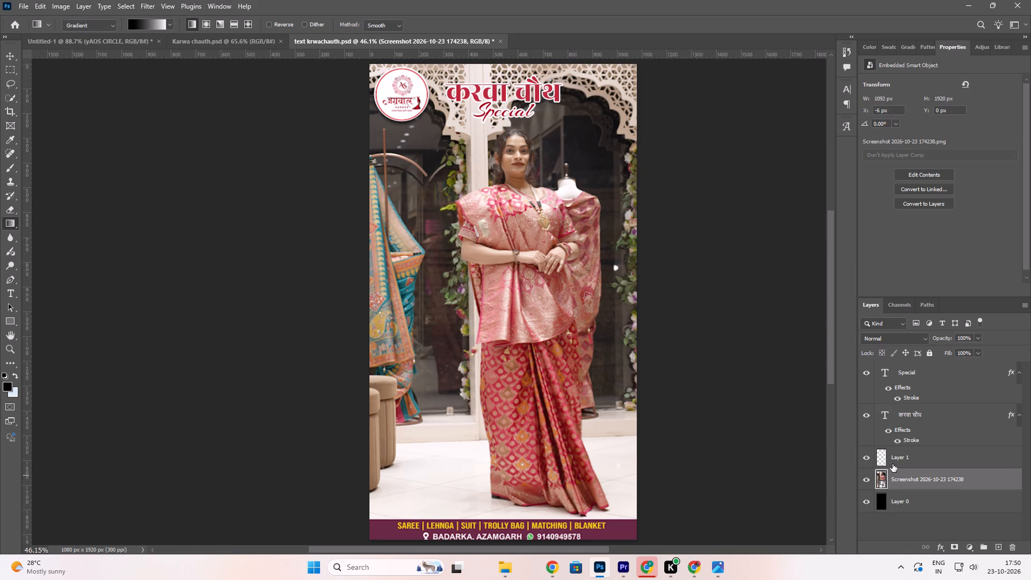
click(999, 545)
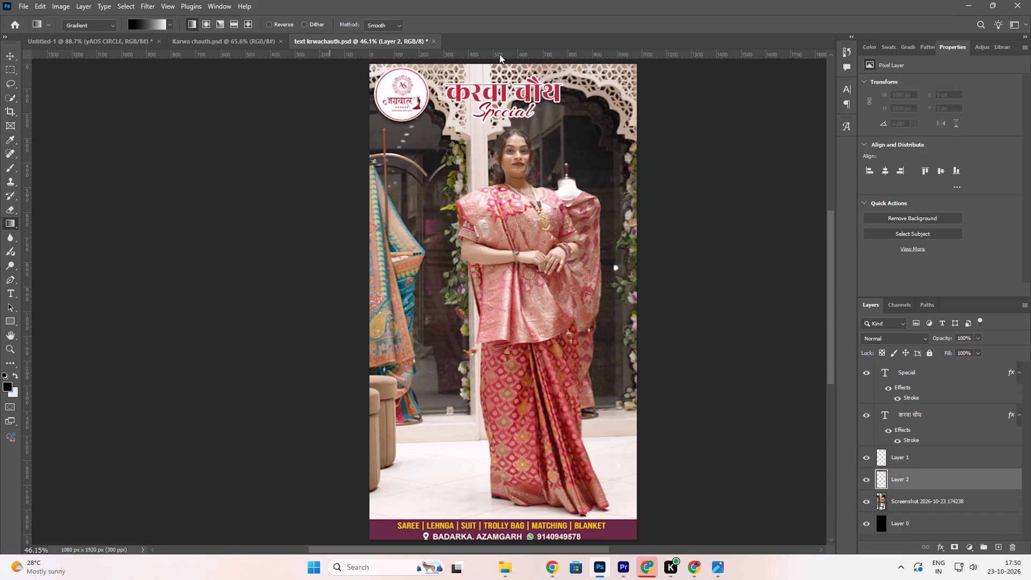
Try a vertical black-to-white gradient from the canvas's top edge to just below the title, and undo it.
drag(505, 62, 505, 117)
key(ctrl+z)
Hide the blank Layer 2.
click(868, 481)
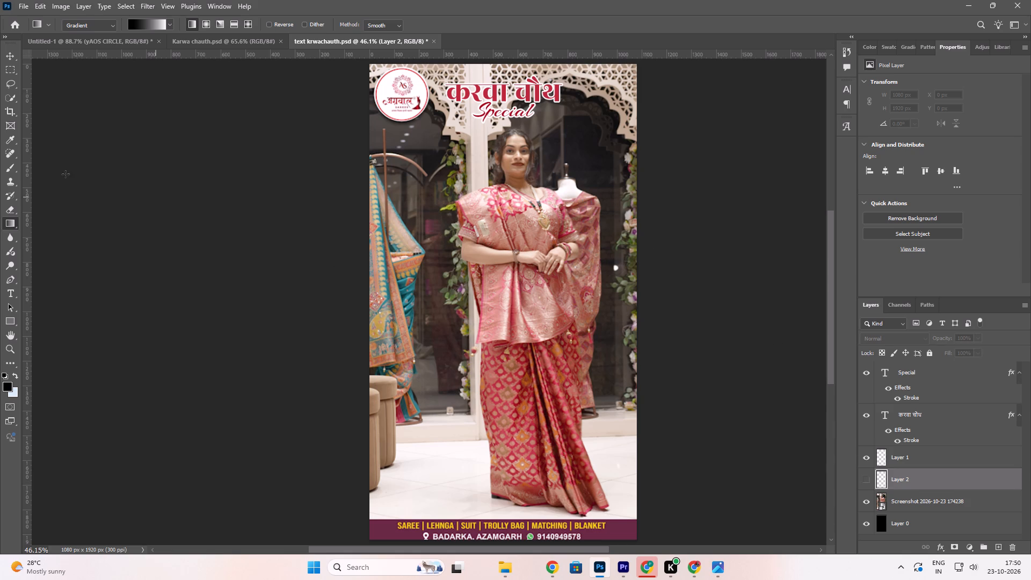
Align the Special text layer and the करवा चौथ text layer on their horizontal centres, one at a time.
click(14, 56)
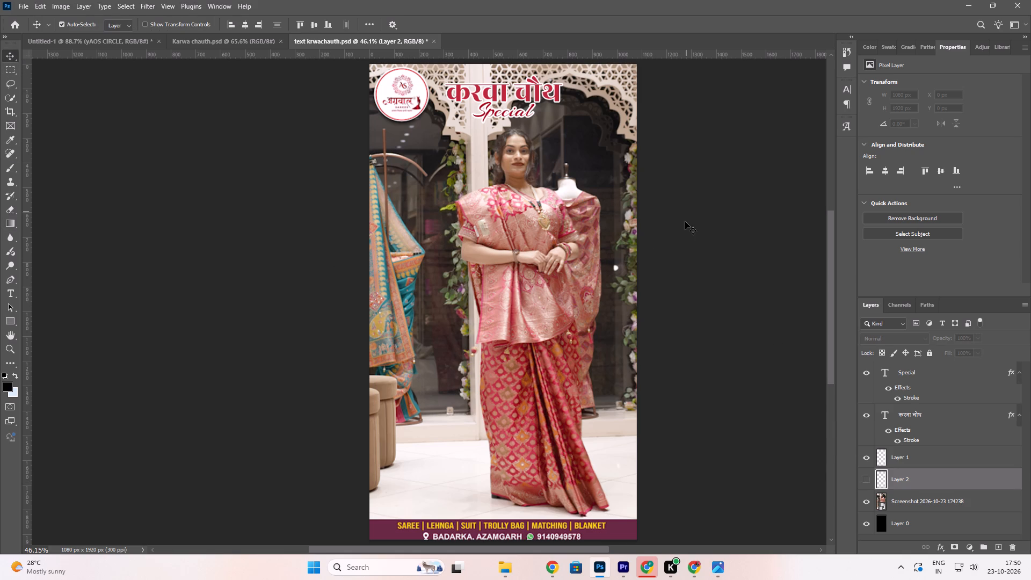
click(507, 117)
key(Up)
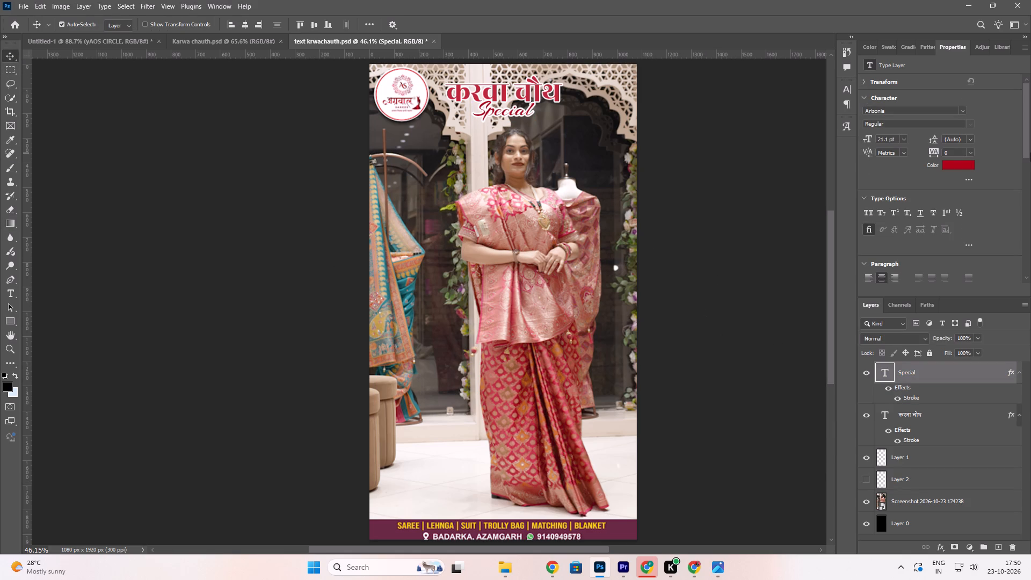
key(Down)
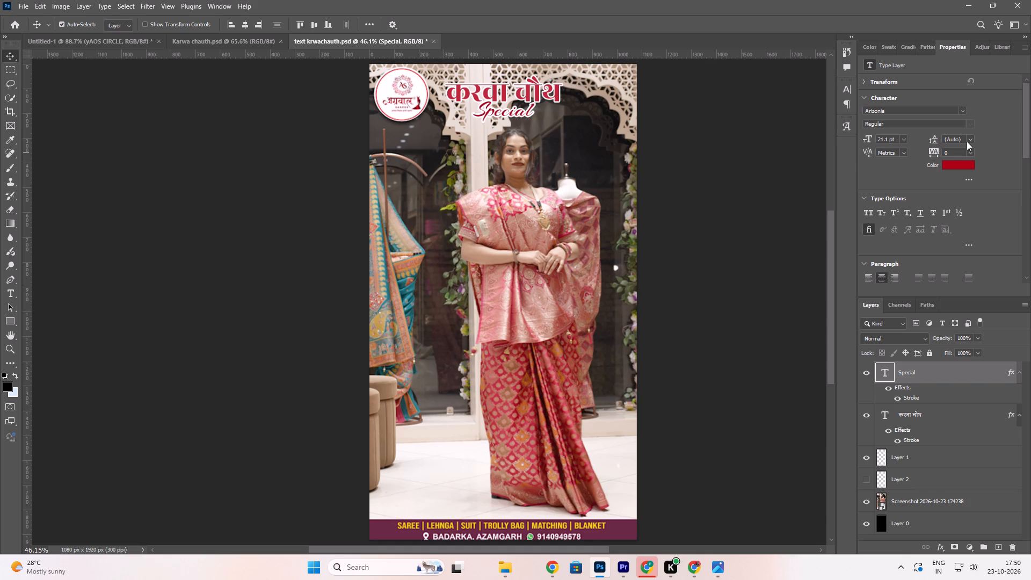
click(521, 111)
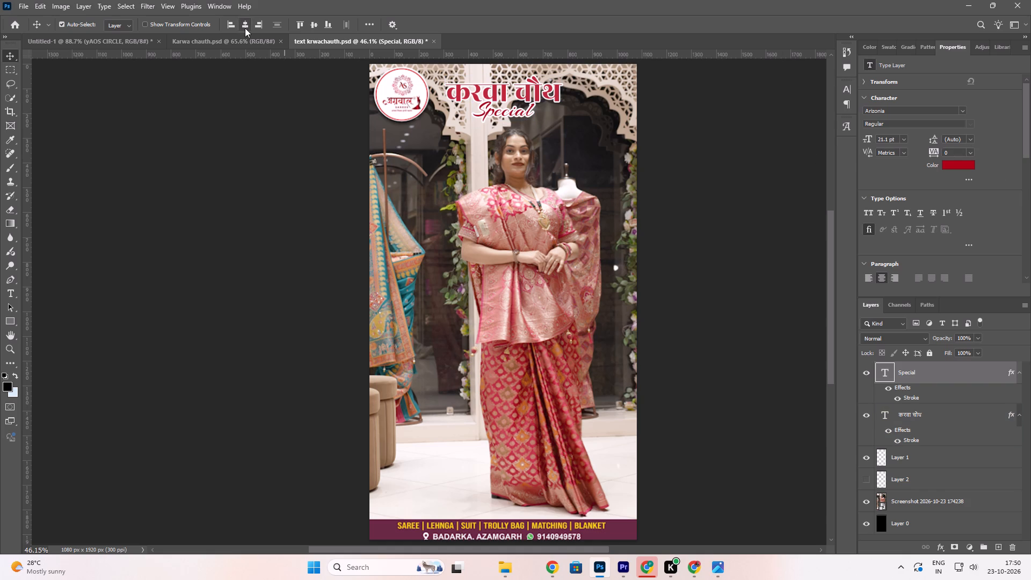
click(244, 26)
click(520, 90)
click(246, 22)
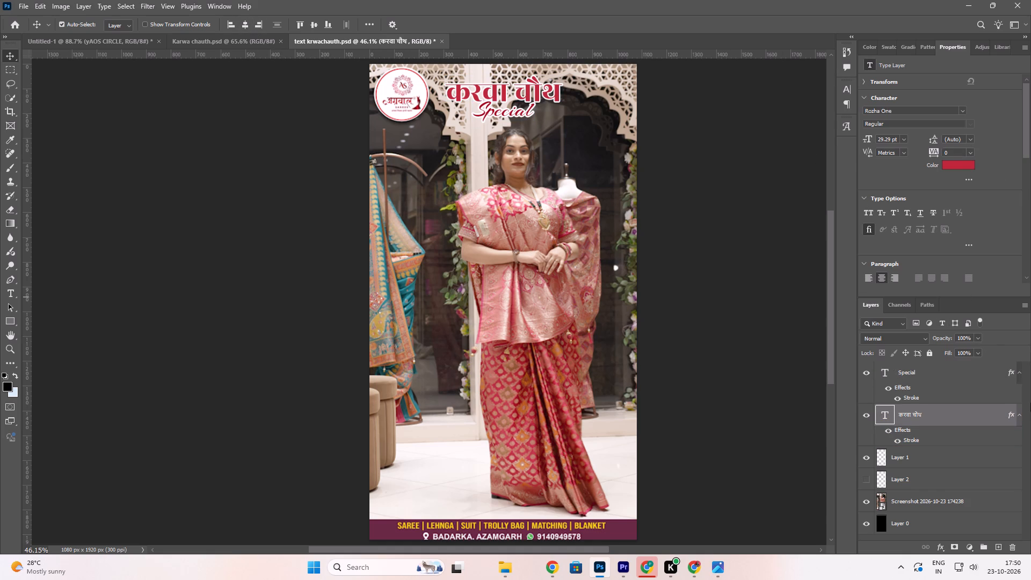
Hide the Screenshot video-frame layer and the black Layer 0, leaving the title on a transparent background.
click(867, 503)
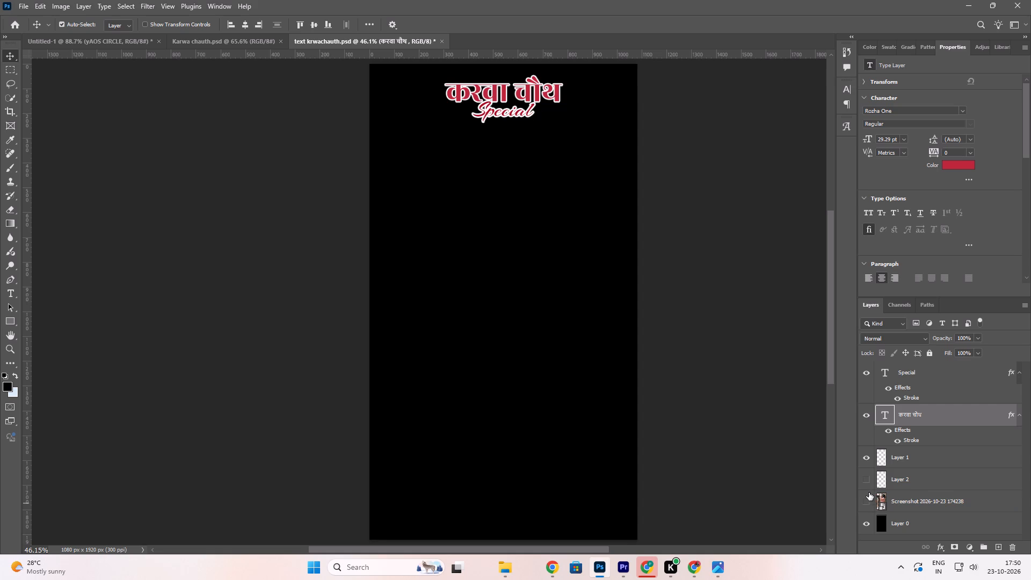
double_click(867, 526)
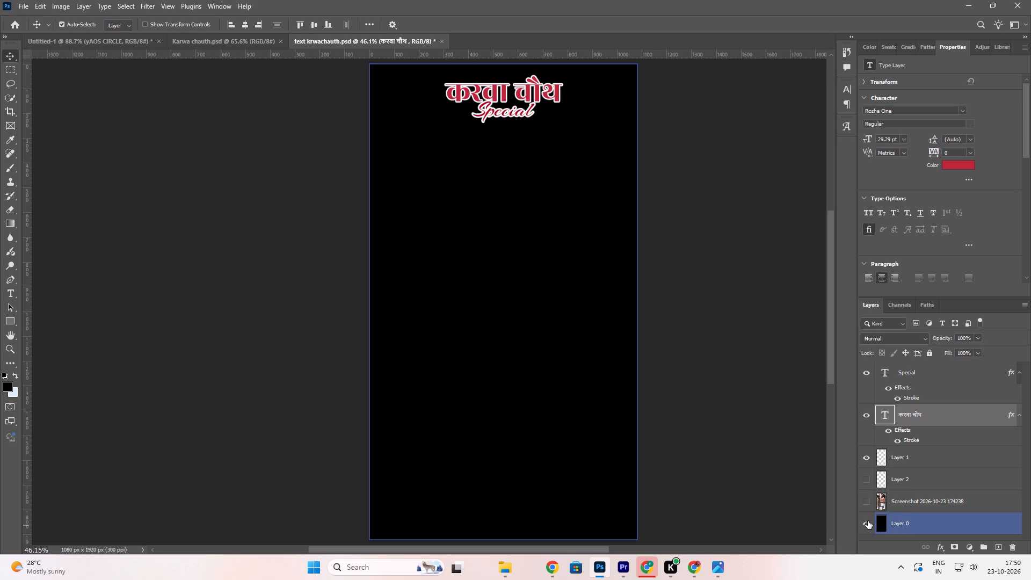
click(868, 526)
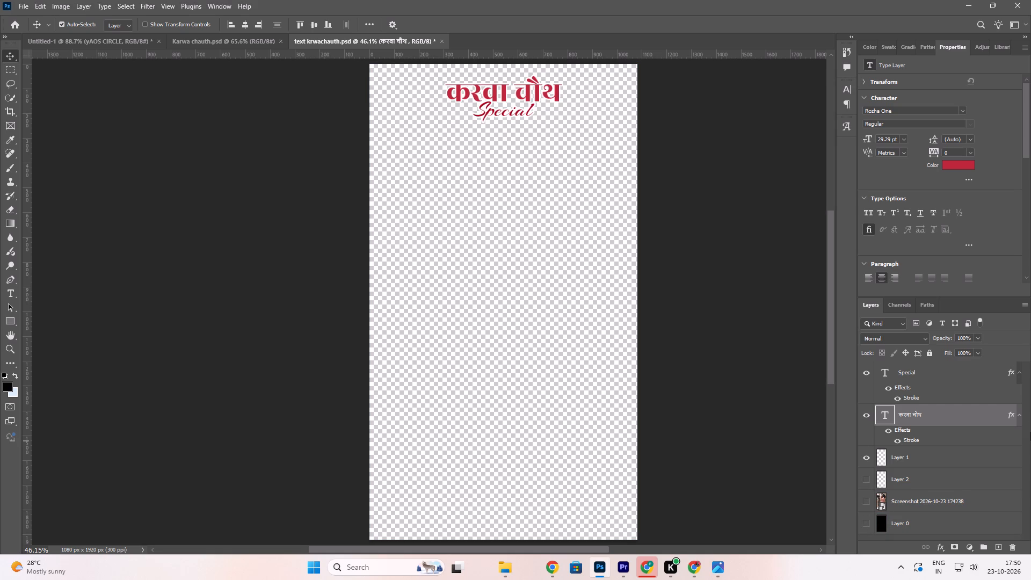
scroll(952, 455, down, 4)
scroll(952, 455, up, 6)
Save the text krwachauth PSD document.
key(ctrl+s)
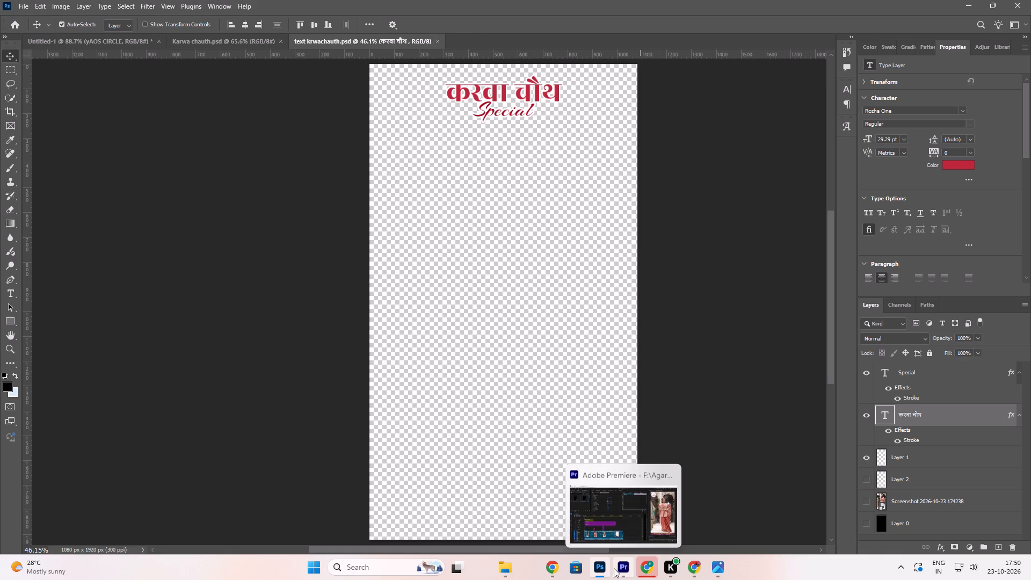
click(540, 165)
Set up an Export As of the title document with PNG as the format.
click(27, 3)
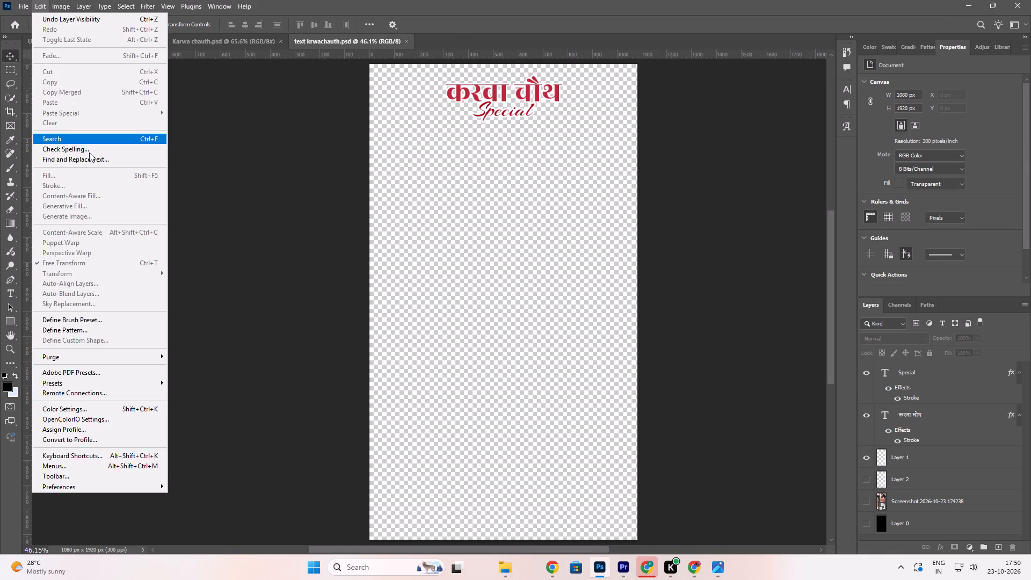
click(29, 8)
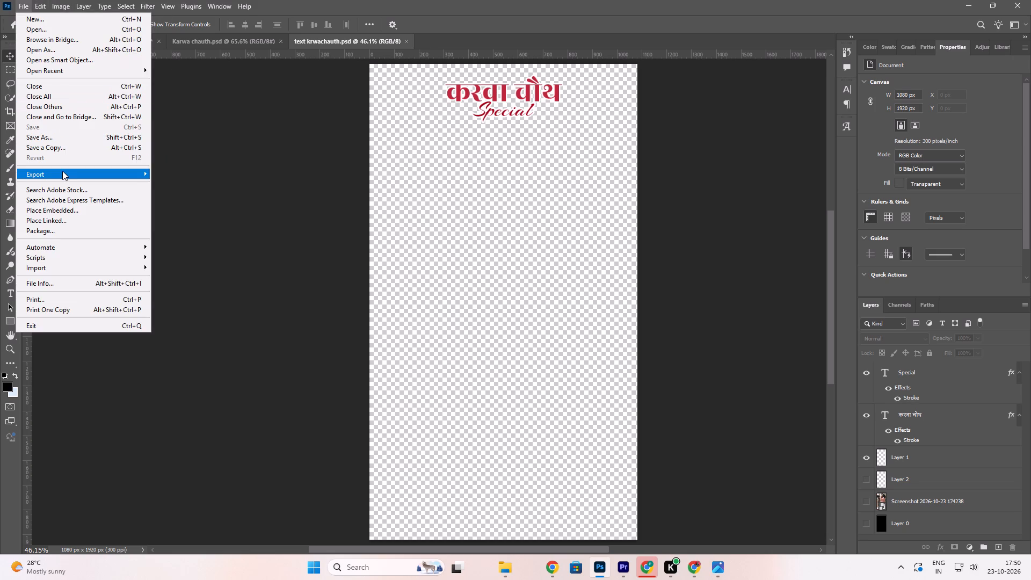
click(62, 171)
click(169, 182)
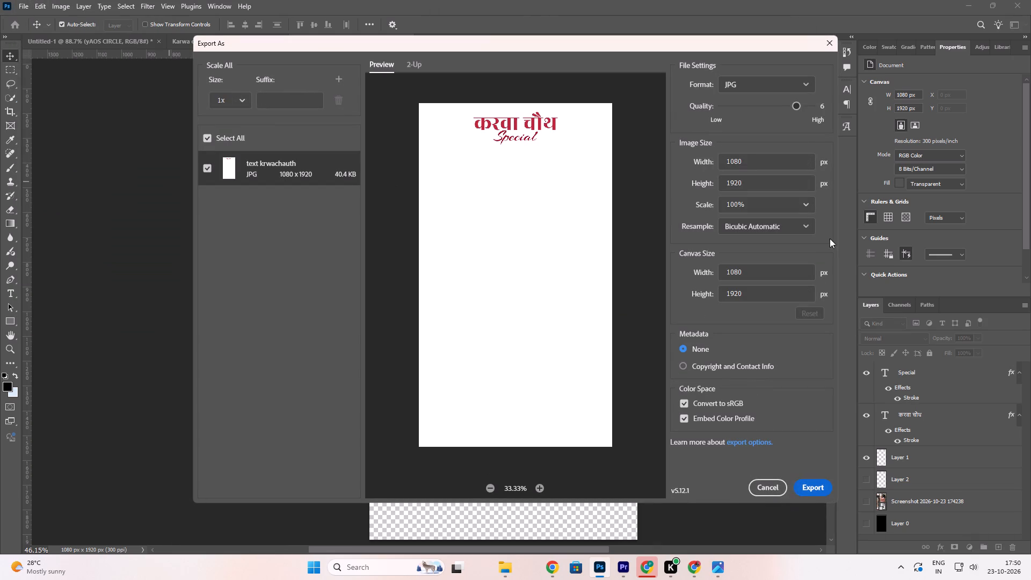
click(799, 81)
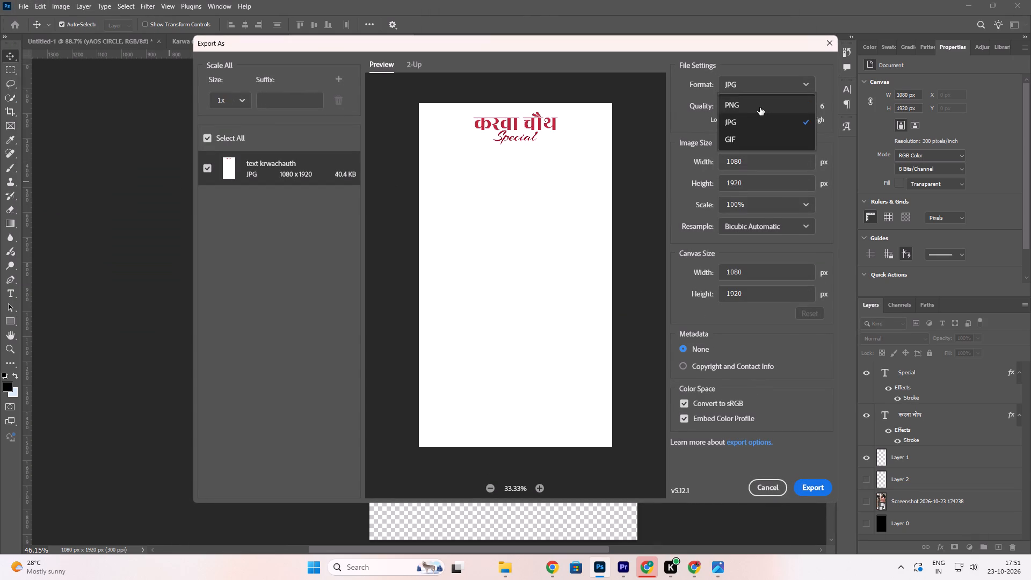
click(760, 107)
Export the PNG as text krwachauth into the FESTIVE POST folder inside Agarwal on the My_Work (F:) drive.
click(814, 490)
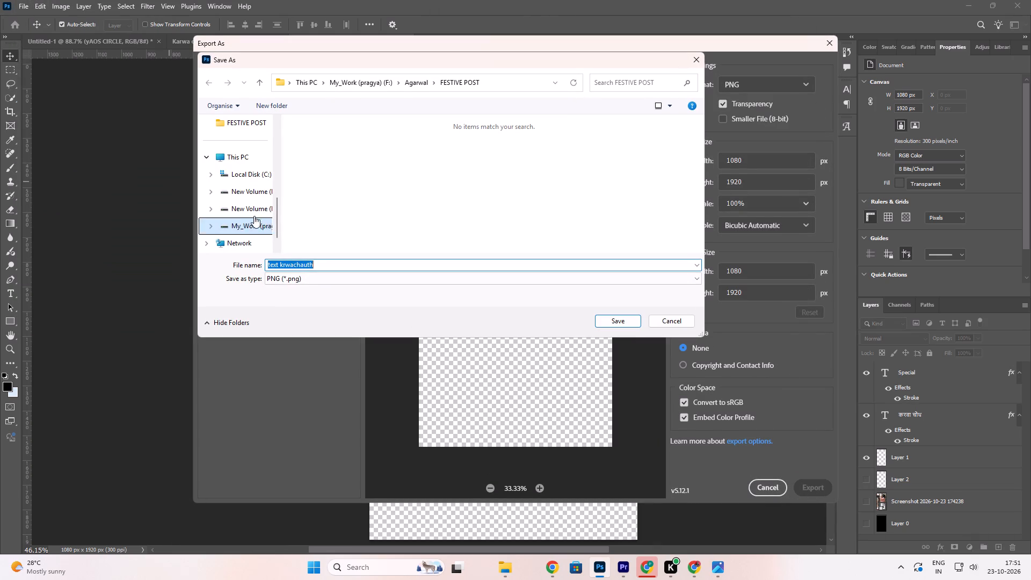
click(242, 226)
double_click(339, 127)
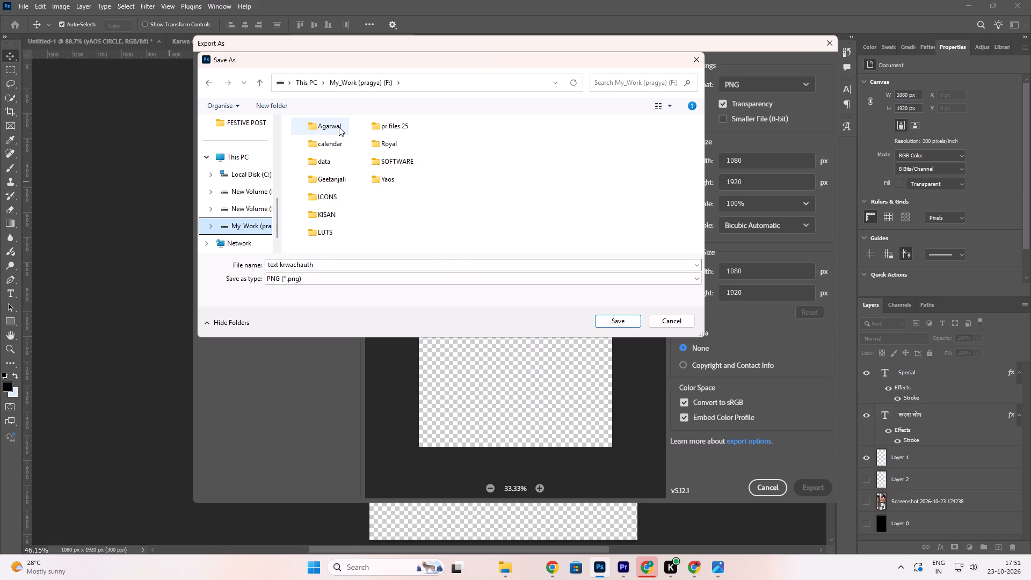
scroll(350, 227, down, 1)
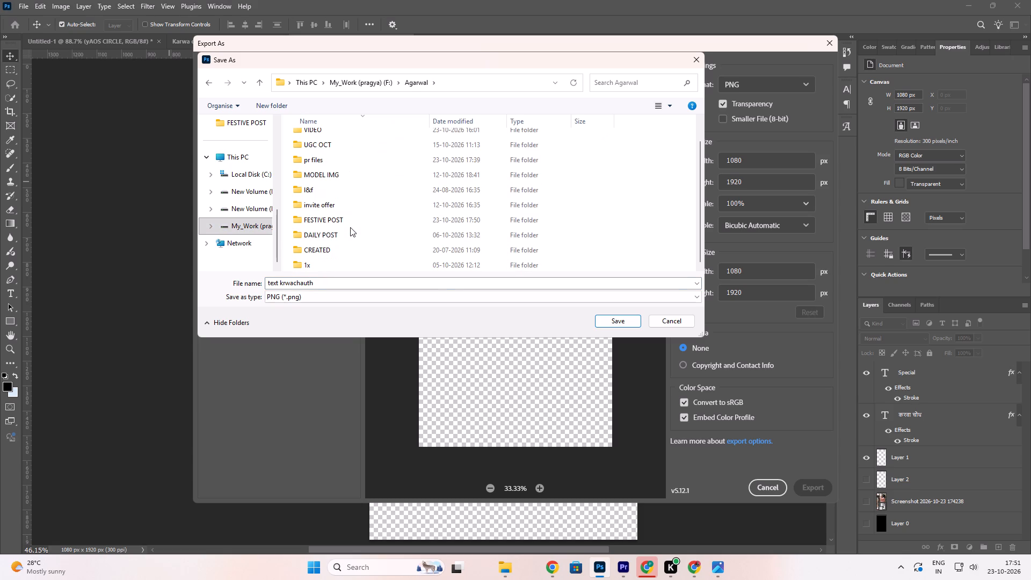
double_click(349, 219)
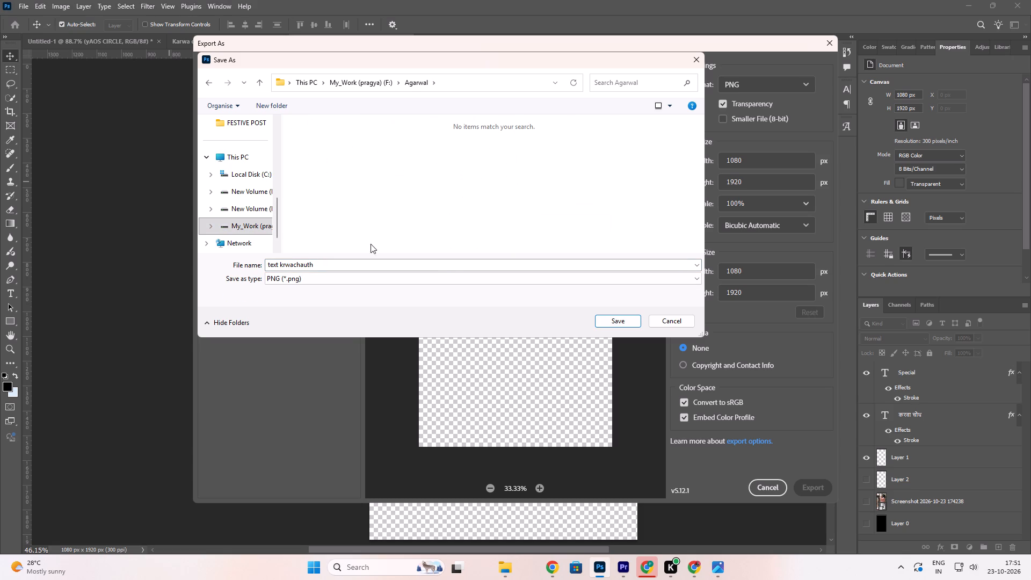
double_click(243, 223)
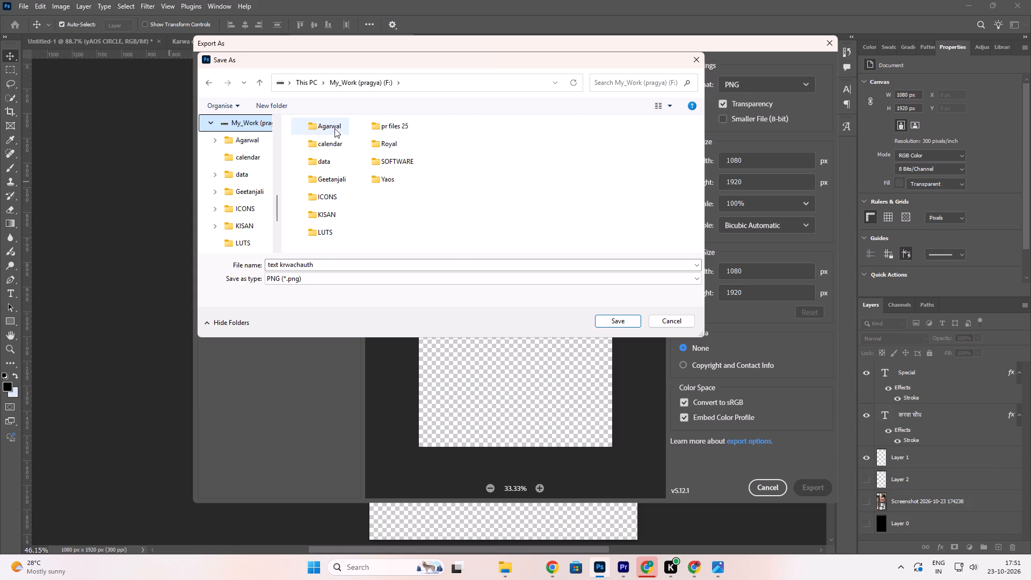
double_click(335, 128)
scroll(340, 242, down, 1)
double_click(347, 221)
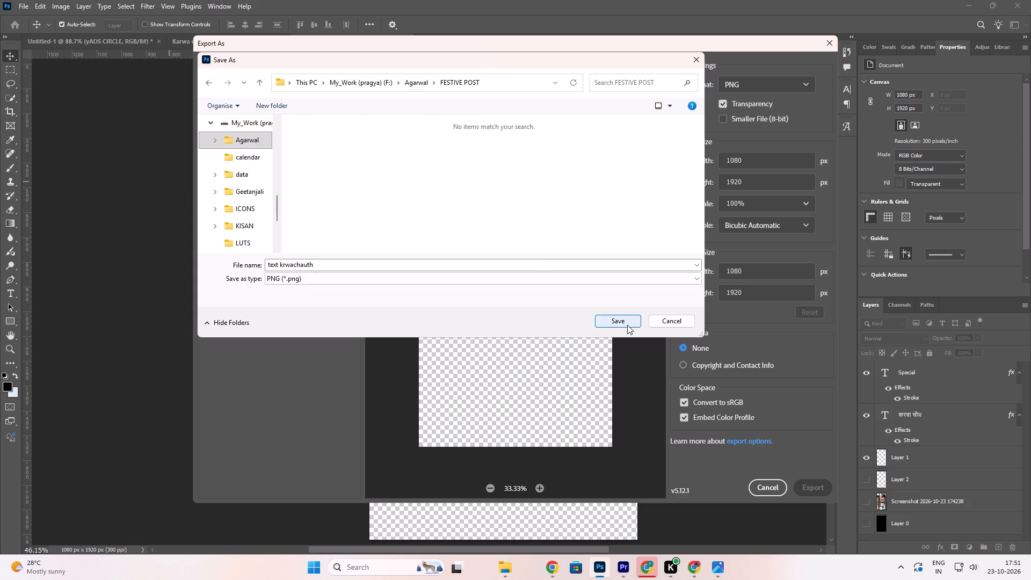
click(627, 325)
Switch to Premiere, delete the old text krwachauth clip from track V6, and turn that track's output back on.
click(619, 571)
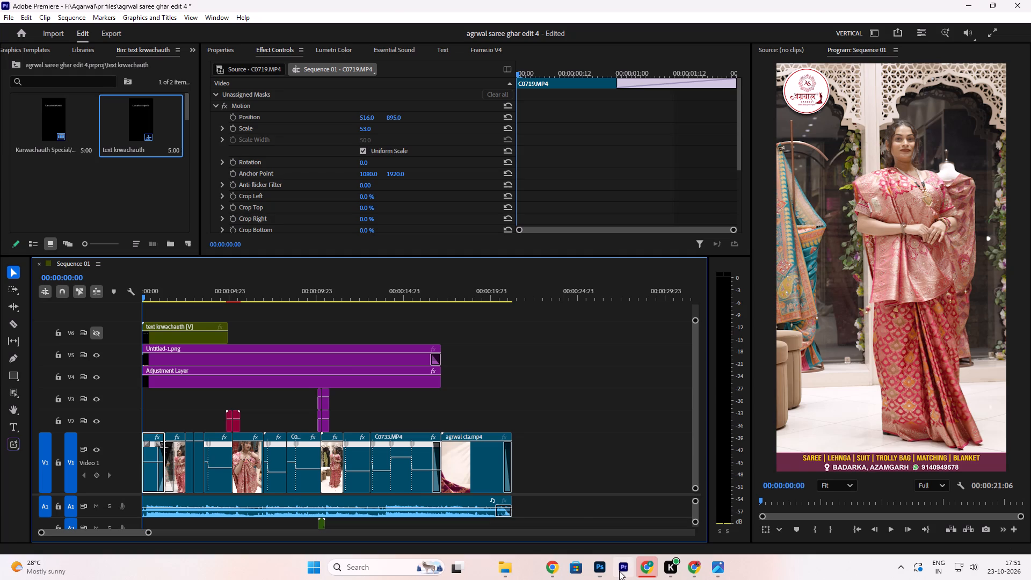
click(196, 334)
key(Delete)
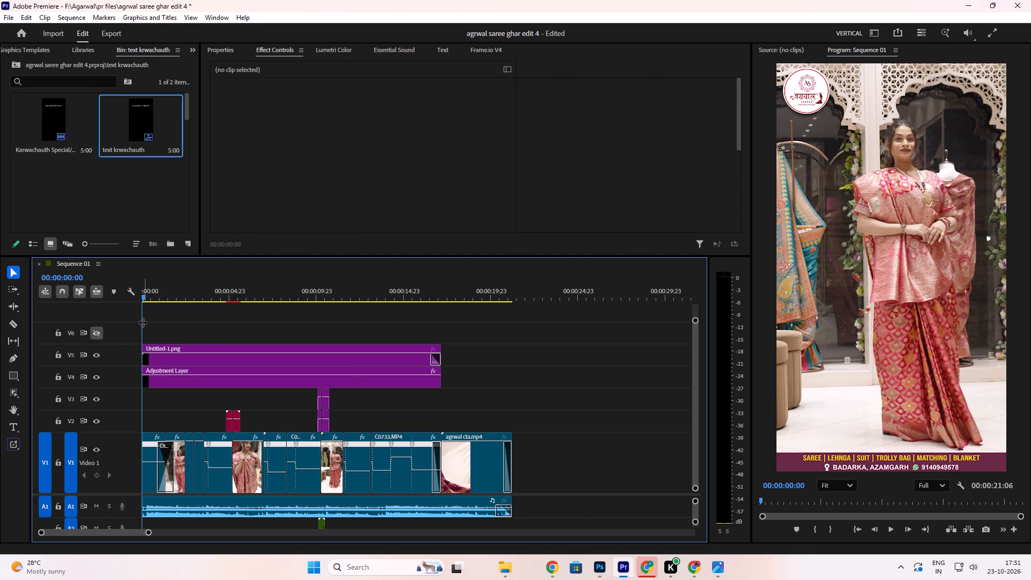
click(96, 332)
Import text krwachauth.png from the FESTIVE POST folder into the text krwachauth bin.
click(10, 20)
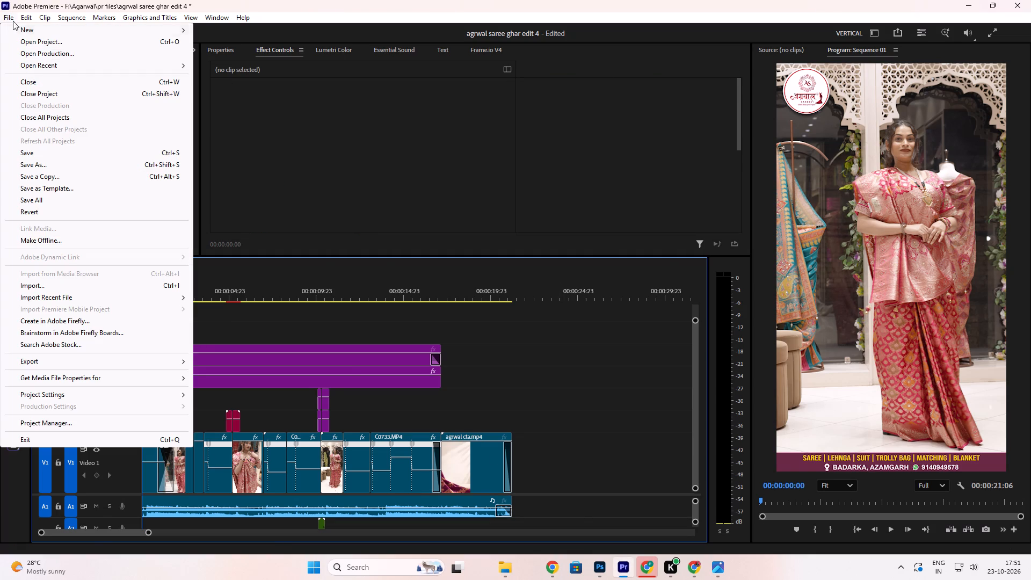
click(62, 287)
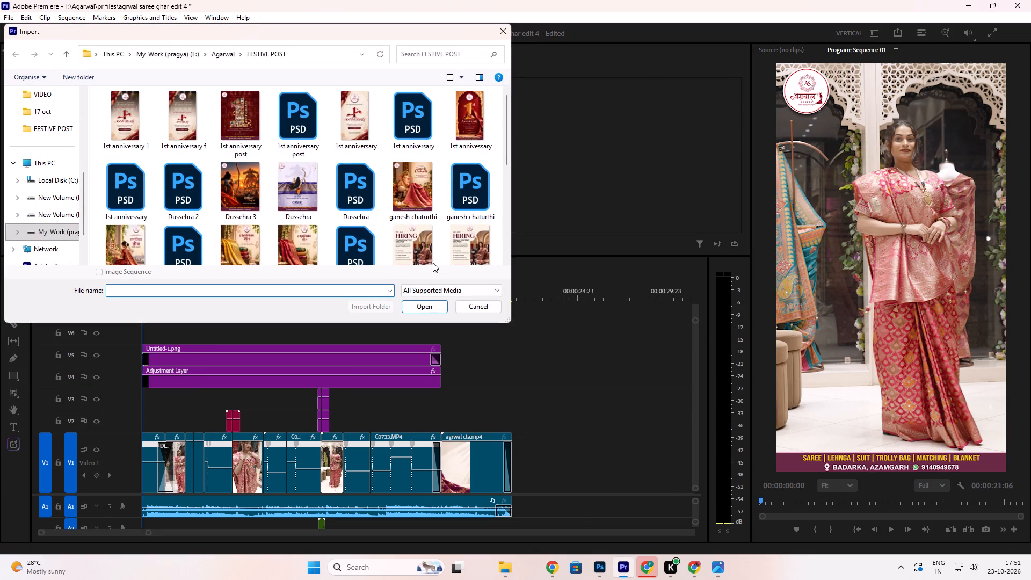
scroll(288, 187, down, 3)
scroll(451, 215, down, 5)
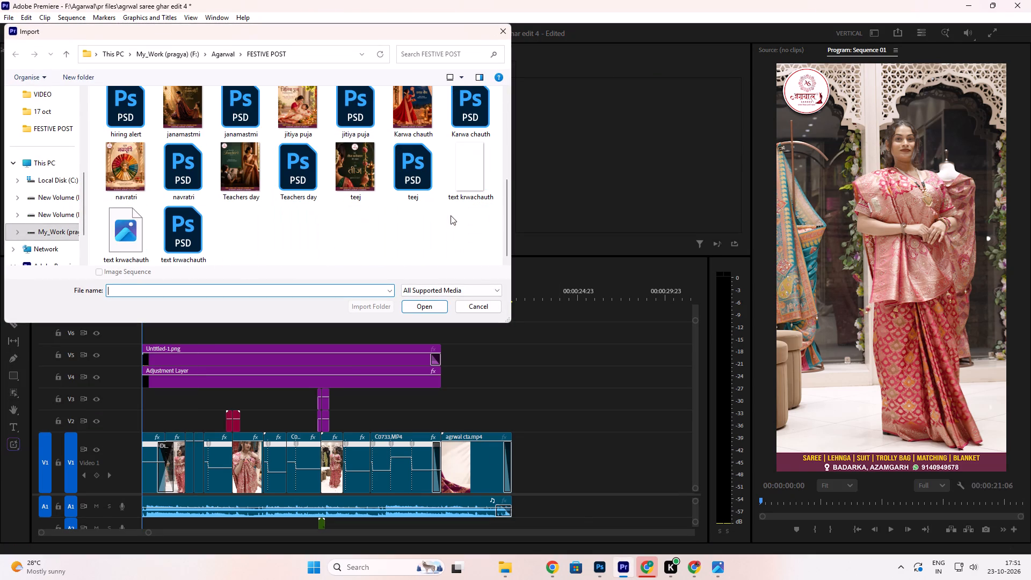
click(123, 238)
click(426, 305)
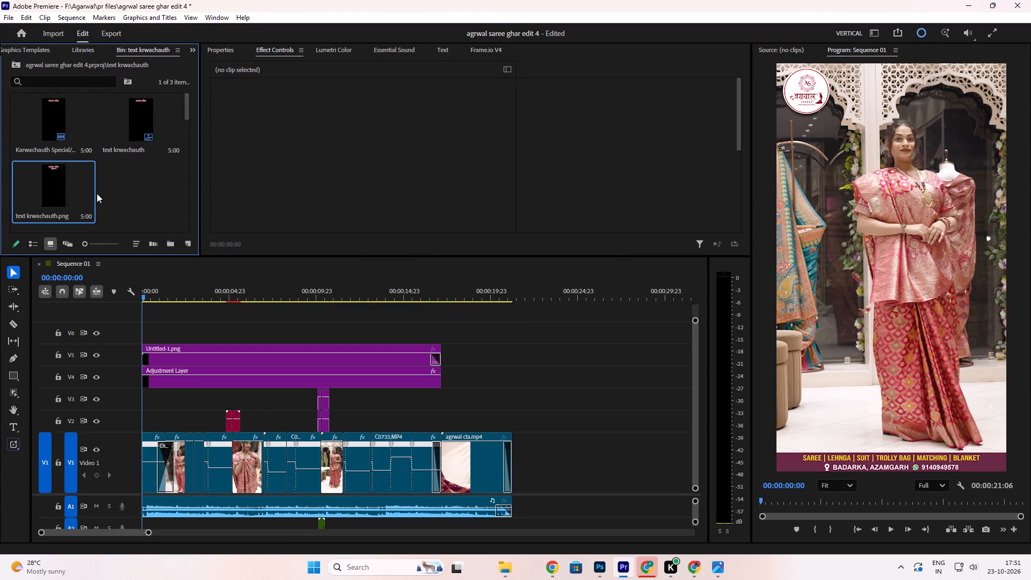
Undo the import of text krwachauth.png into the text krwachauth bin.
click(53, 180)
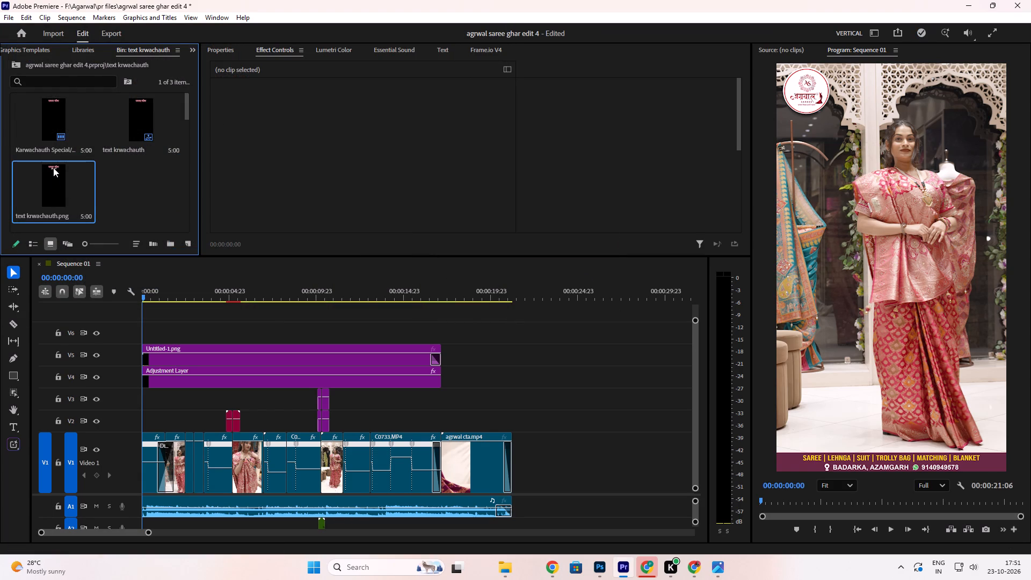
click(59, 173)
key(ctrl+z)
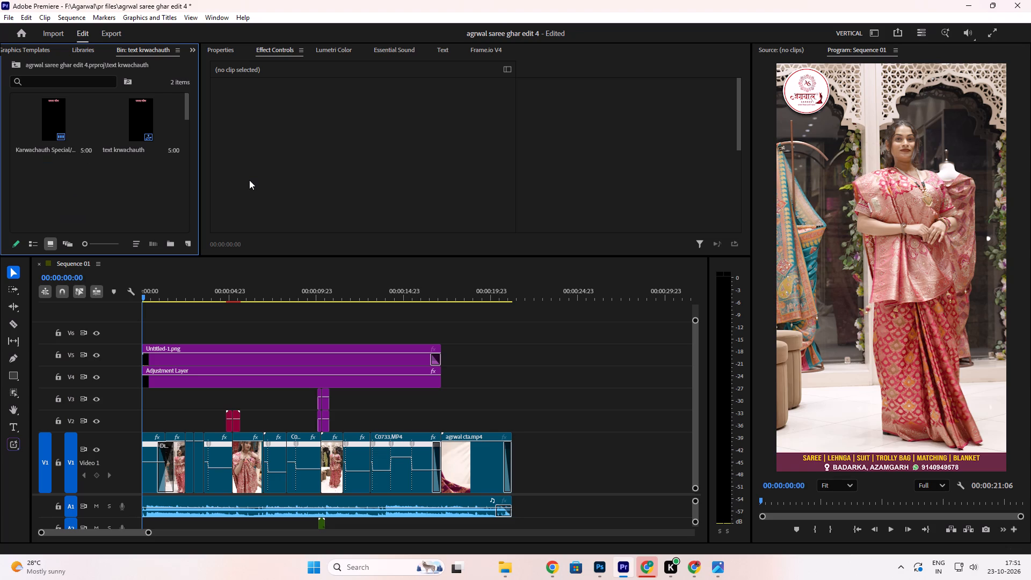
Import text krwachauth.psd from the FESTIVE POST folder as a sequence with document-size footage, keeping the Special and करवा चौथ layers.
click(7, 17)
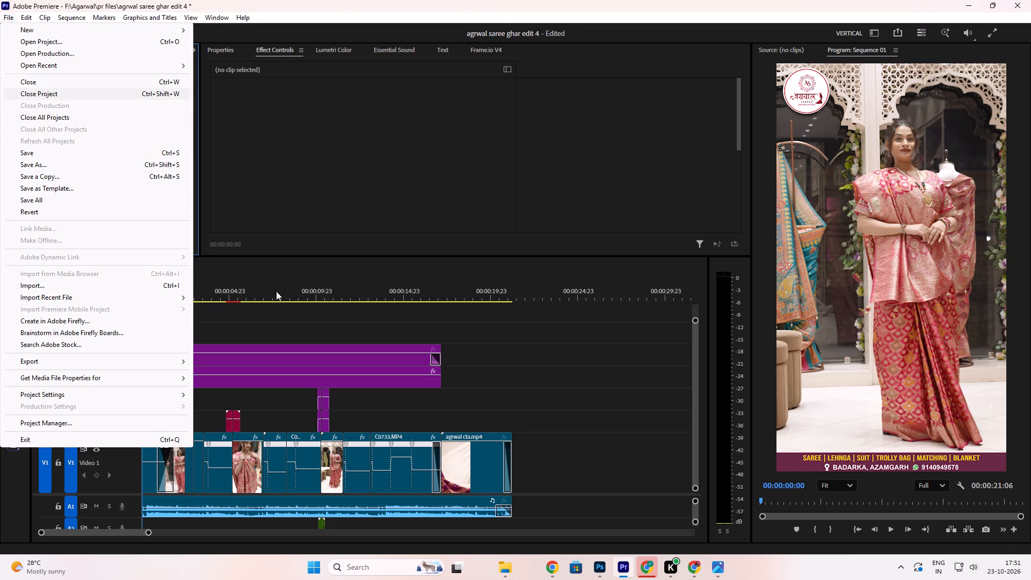
click(115, 283)
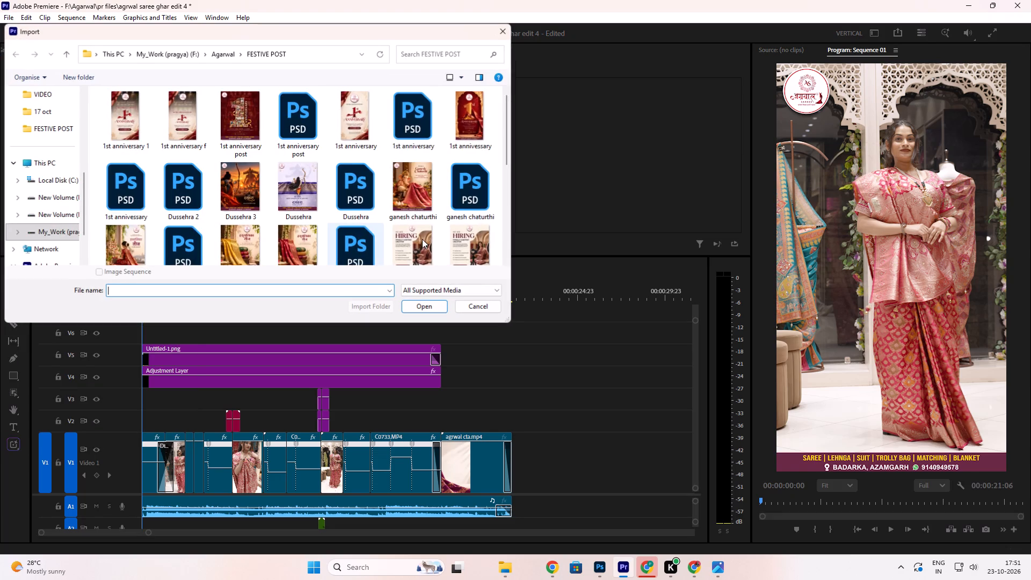
scroll(419, 238, down, 11)
click(178, 240)
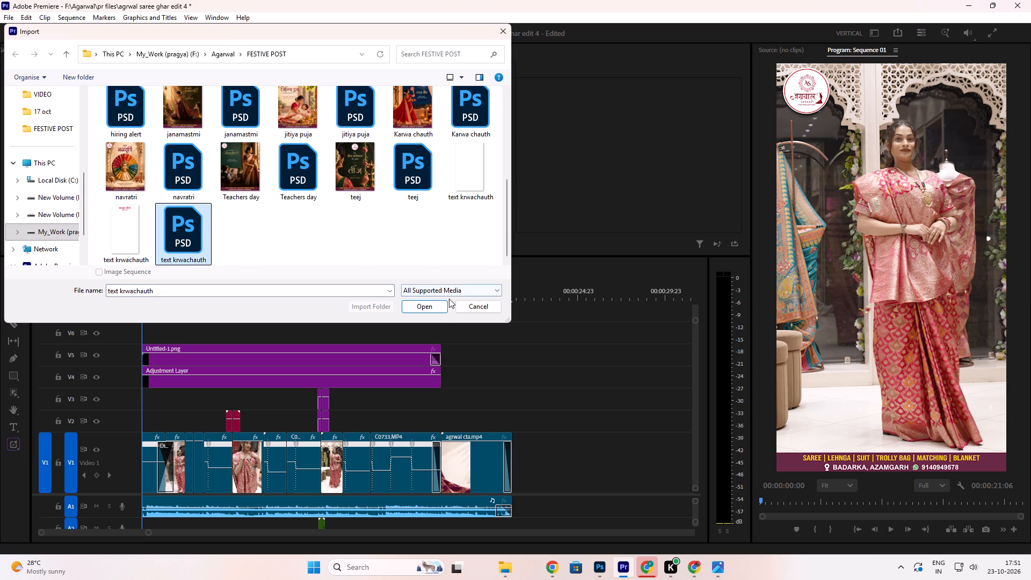
click(441, 306)
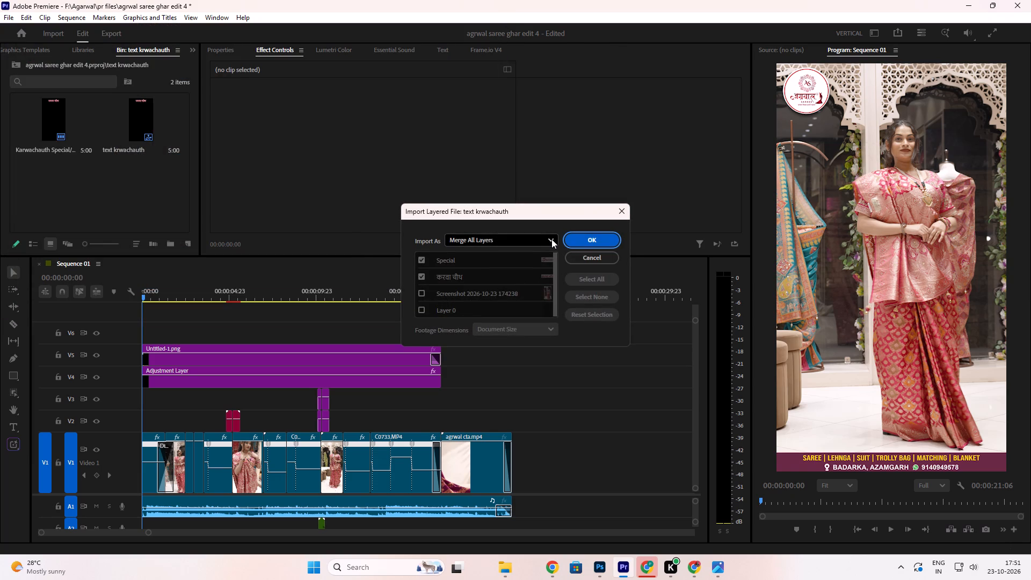
click(551, 239)
click(490, 295)
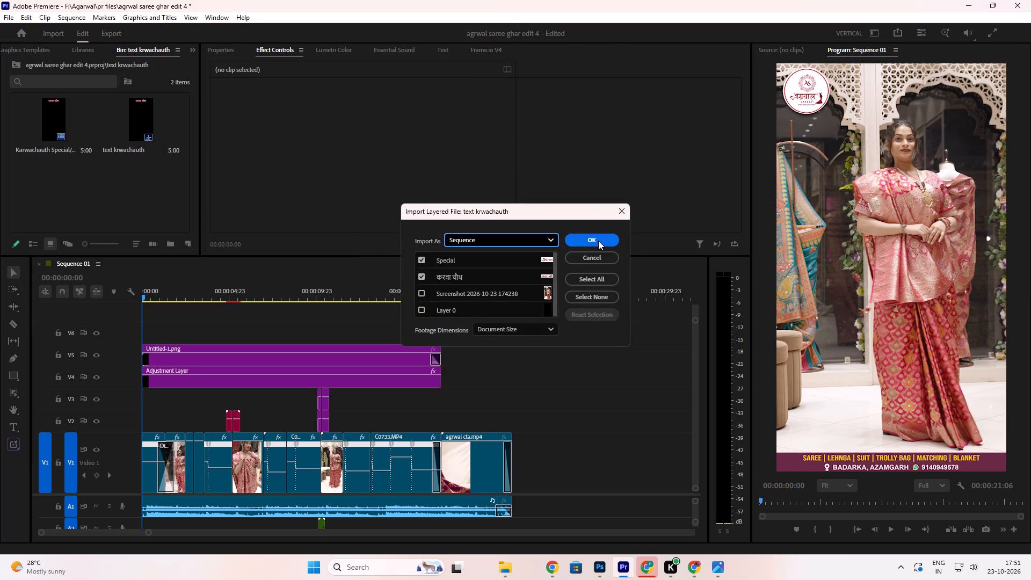
click(598, 241)
Open the newly imported title bin and place its text krwachauth sequence on track V6 at the start of Sequence 01.
double_click(61, 187)
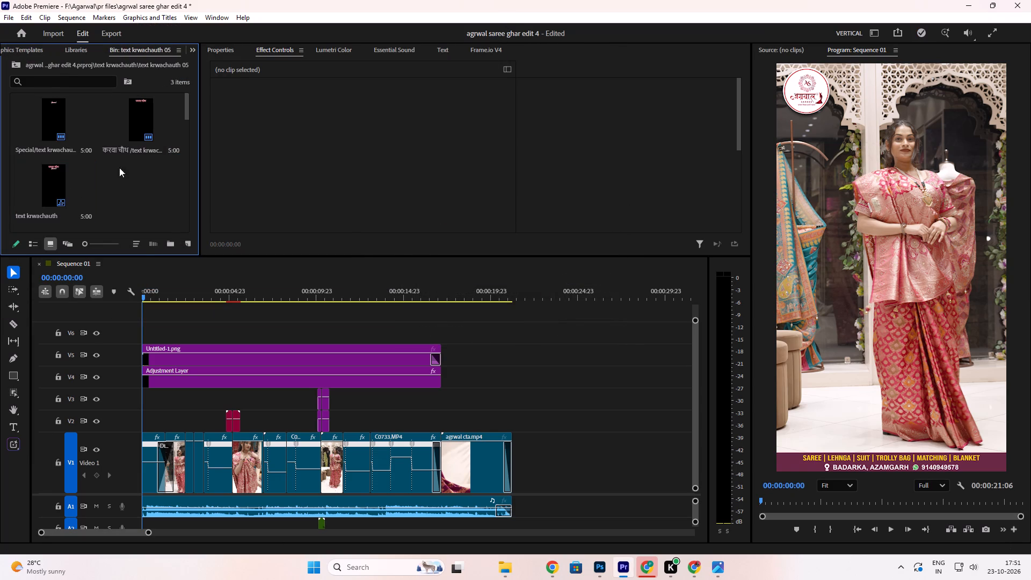
drag(58, 179, 138, 332)
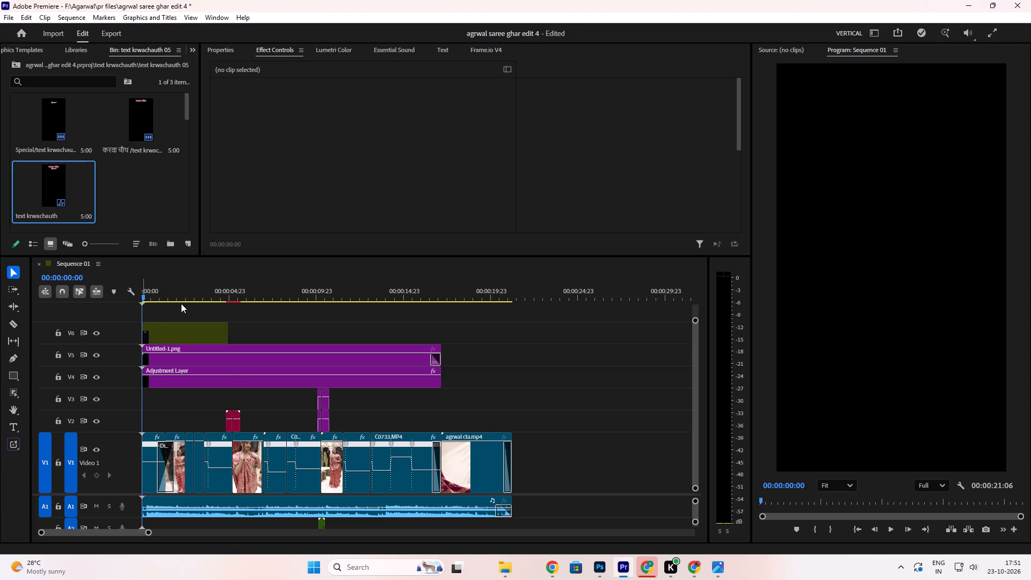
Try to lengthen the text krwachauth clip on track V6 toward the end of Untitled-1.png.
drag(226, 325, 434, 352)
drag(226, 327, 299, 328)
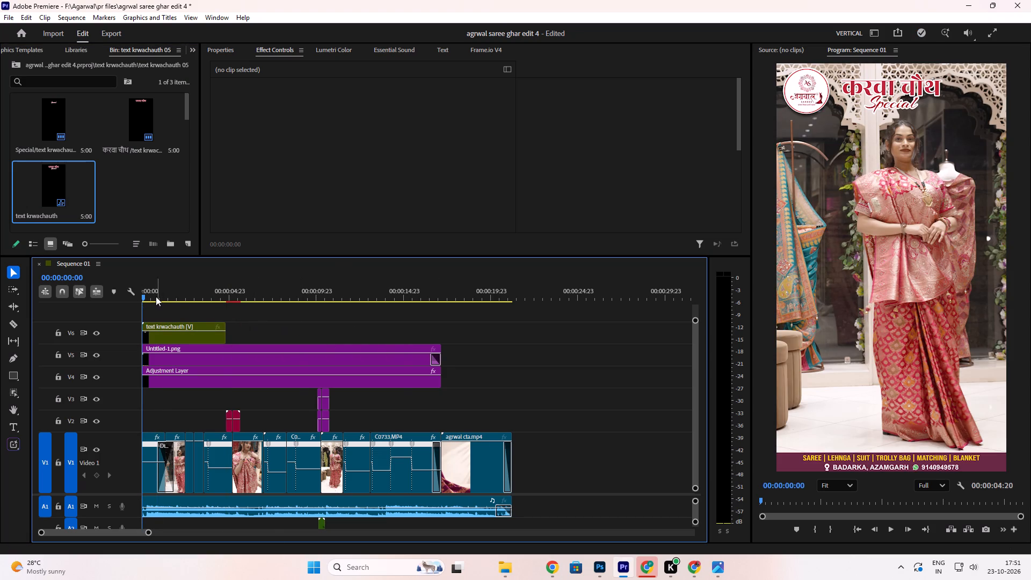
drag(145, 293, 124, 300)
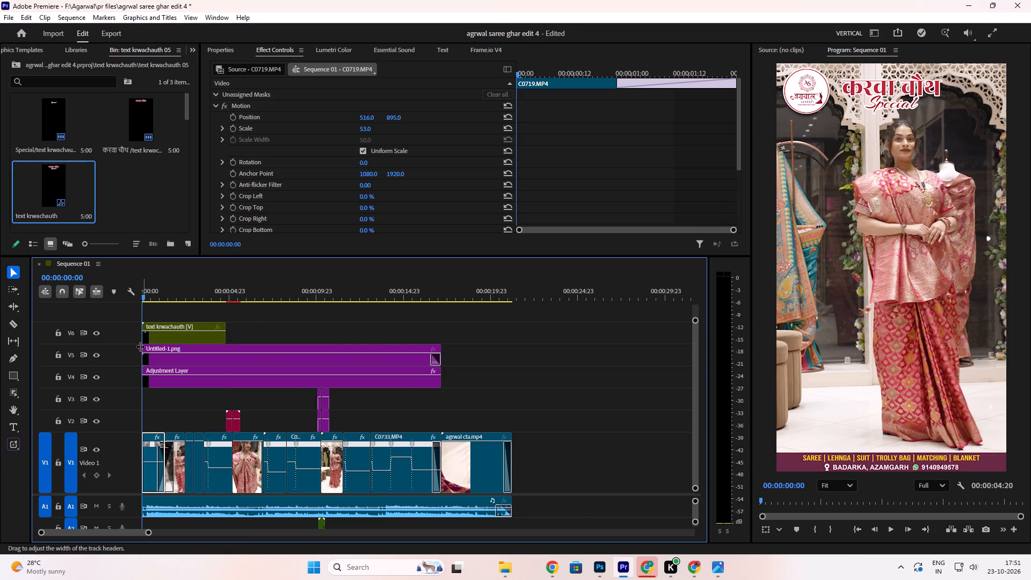
Open the nested text krwachauth sequence and extend both PSD layer clips to 00:00:09:18.
double_click(168, 339)
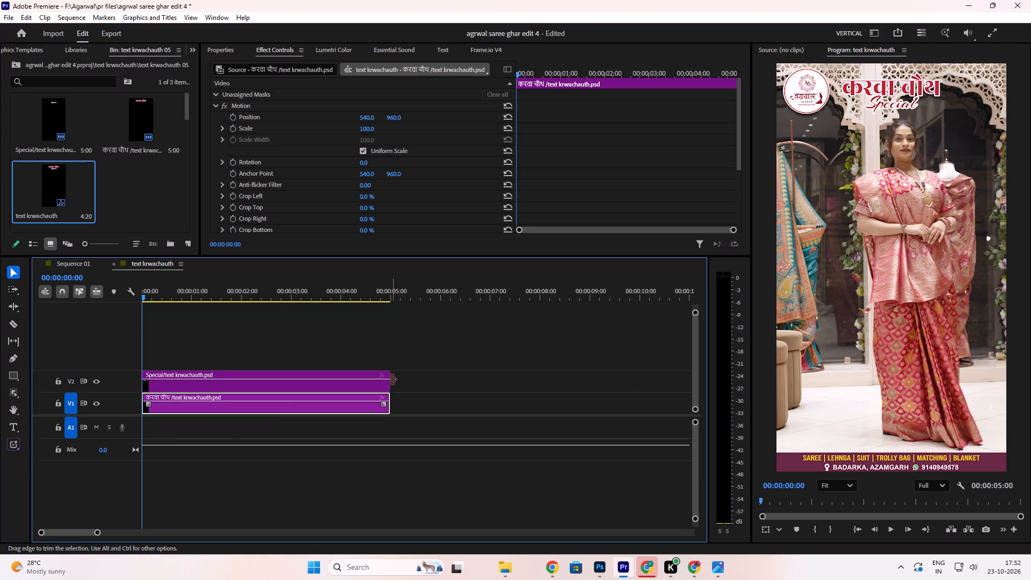
drag(416, 369, 372, 415)
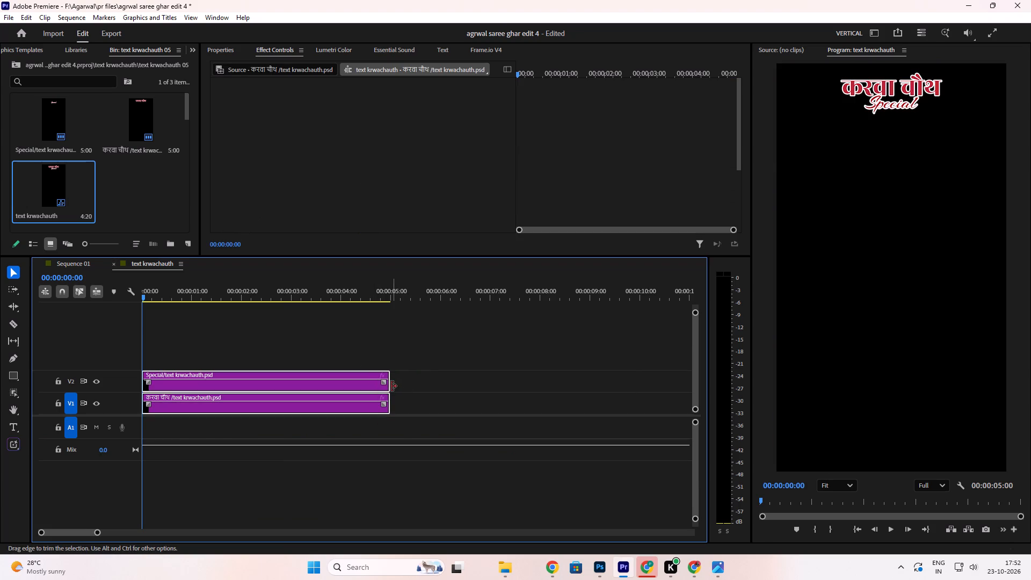
drag(391, 386, 627, 406)
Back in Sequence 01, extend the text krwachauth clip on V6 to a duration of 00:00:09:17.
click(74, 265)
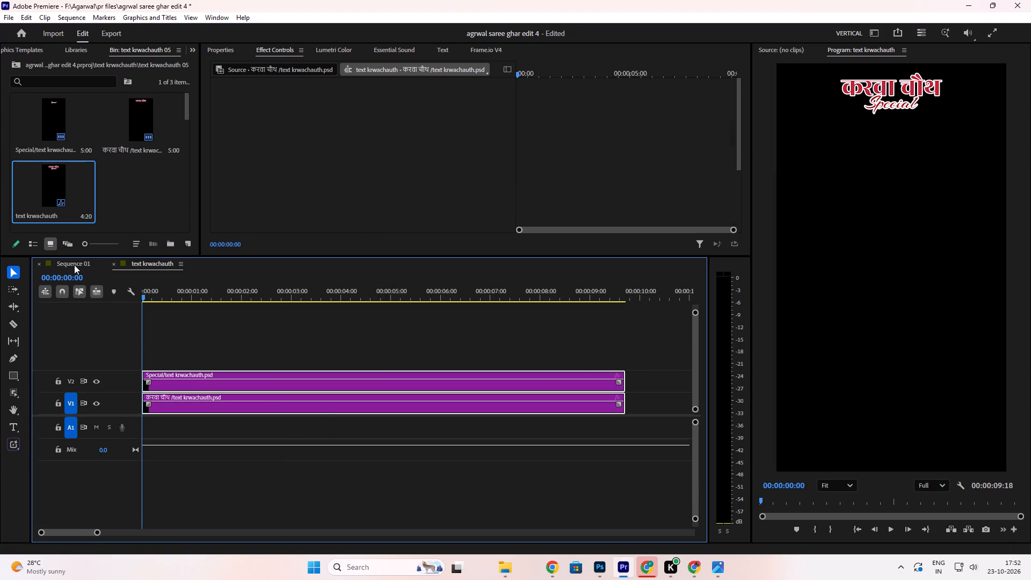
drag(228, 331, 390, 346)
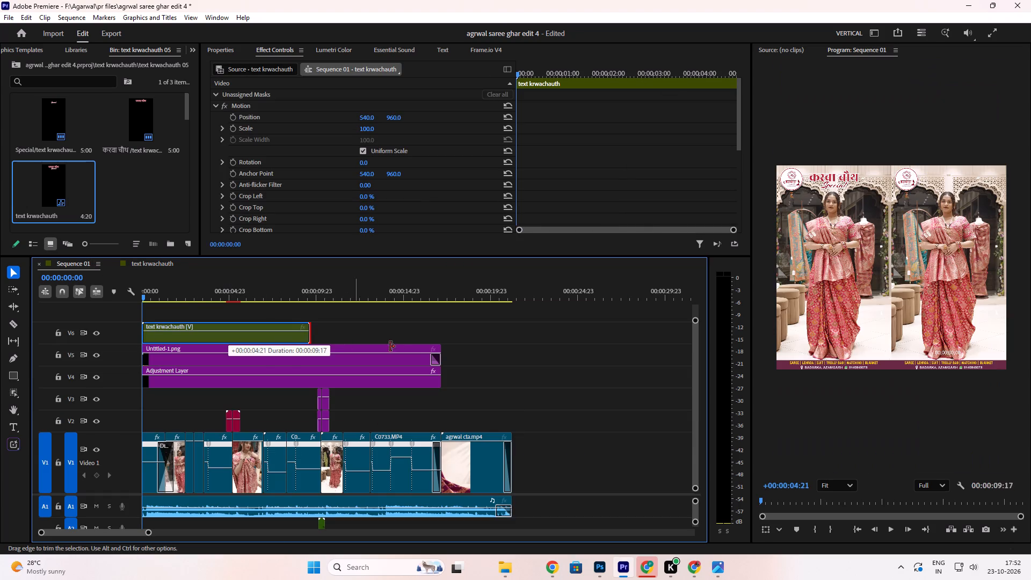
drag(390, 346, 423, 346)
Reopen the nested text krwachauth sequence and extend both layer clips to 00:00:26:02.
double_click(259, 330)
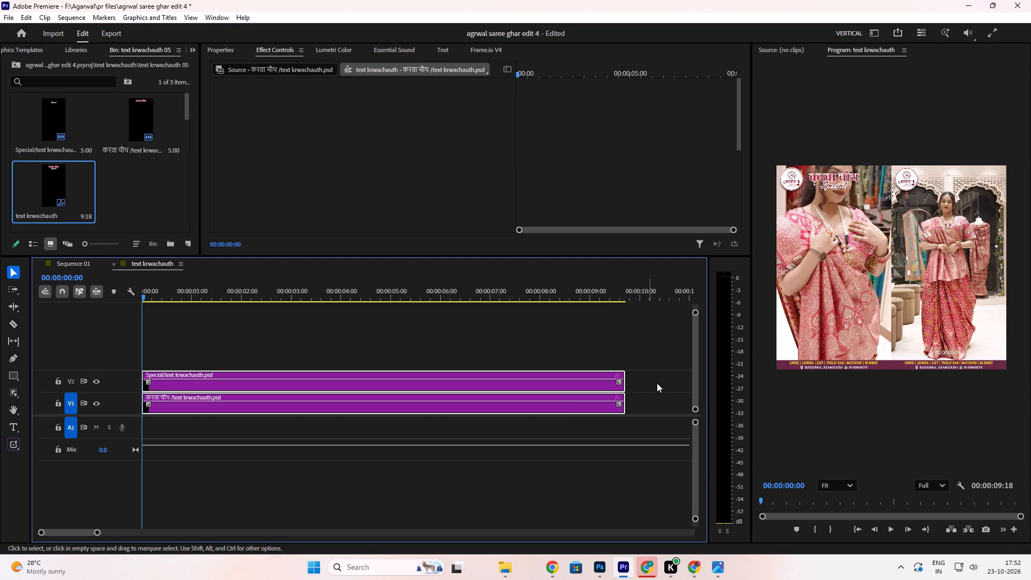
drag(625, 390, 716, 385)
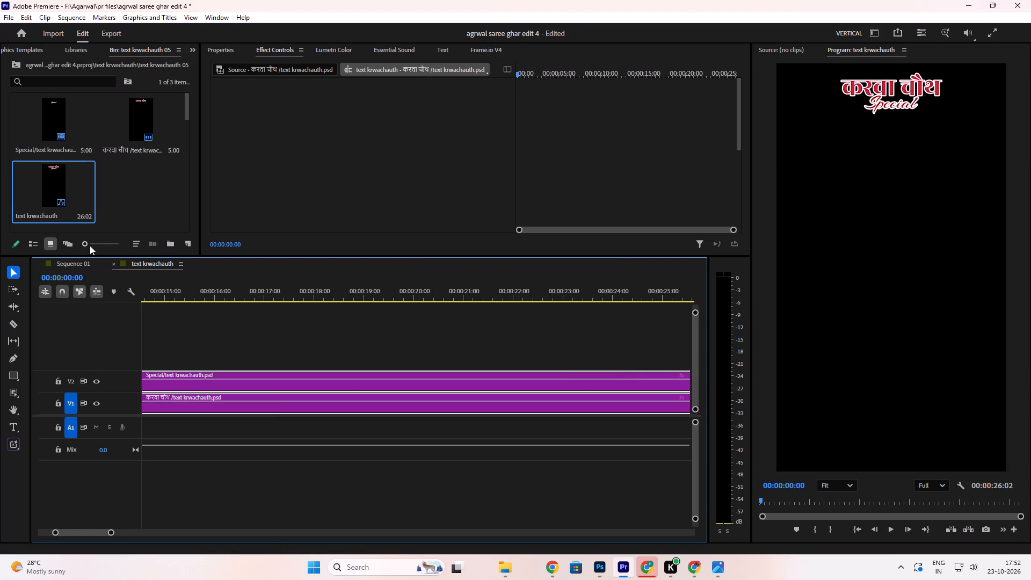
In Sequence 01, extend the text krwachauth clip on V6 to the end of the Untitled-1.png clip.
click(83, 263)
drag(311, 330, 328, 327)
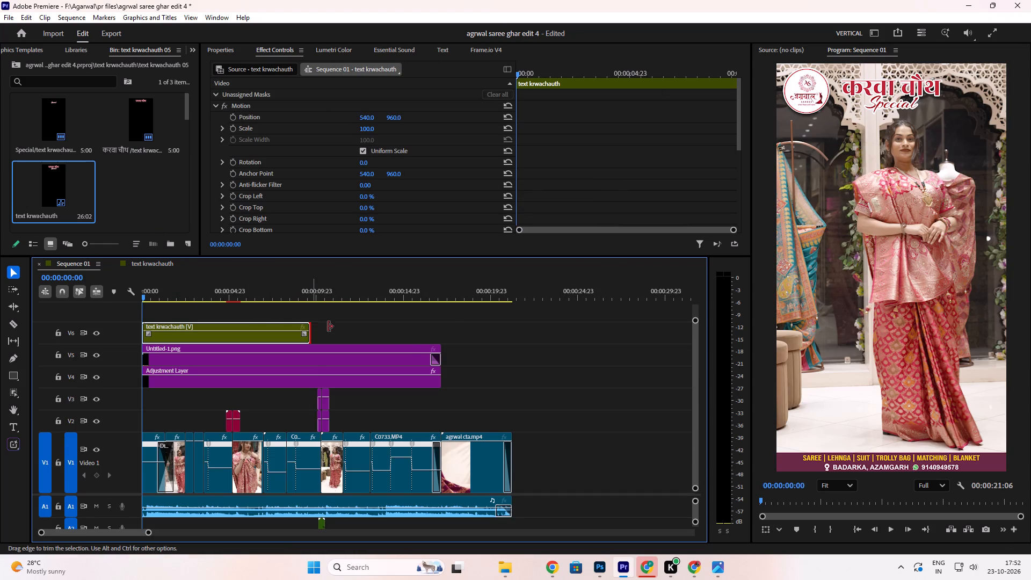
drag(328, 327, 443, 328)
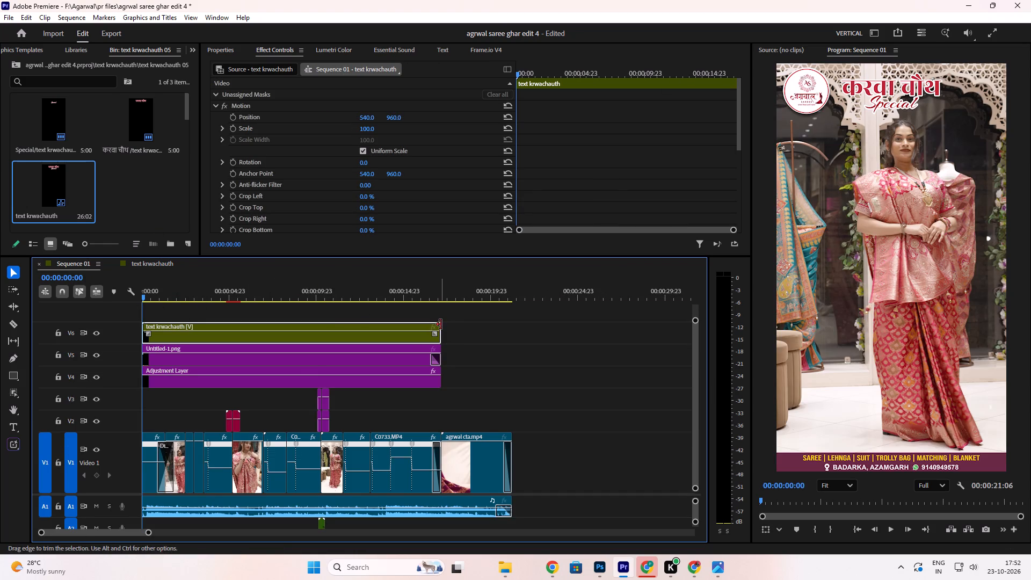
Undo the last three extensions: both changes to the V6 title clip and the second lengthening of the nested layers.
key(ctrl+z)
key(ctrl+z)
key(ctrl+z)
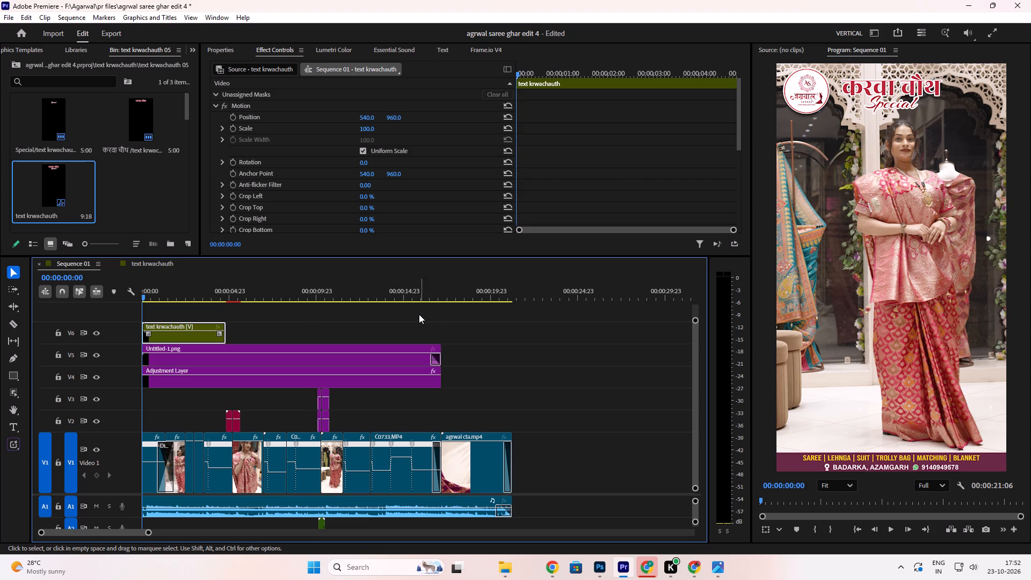
Preview the opening and add a Cross Dissolve of about 20 frames at the start of the text krwachauth clip on V6.
drag(149, 287, 134, 296)
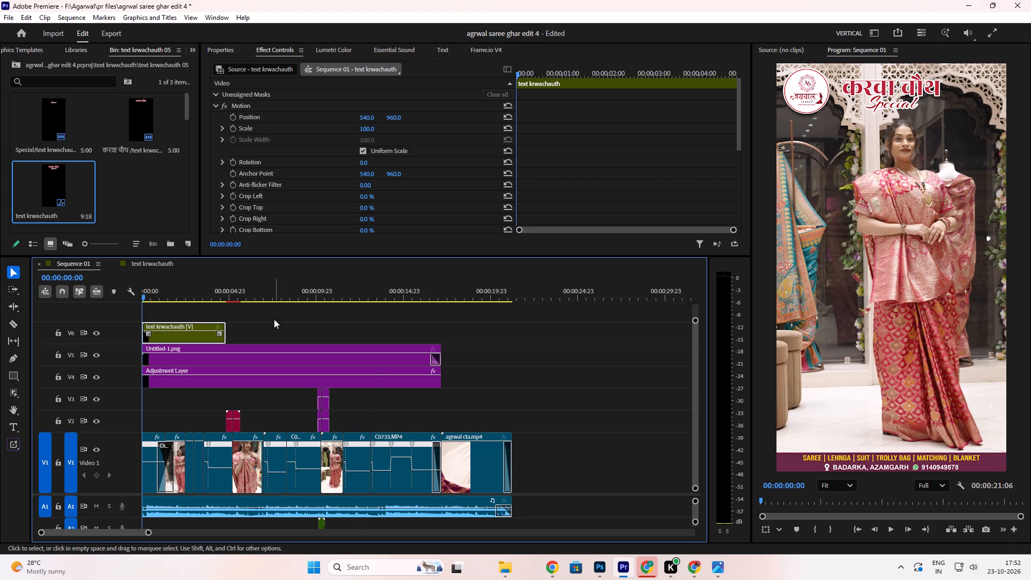
key(space)
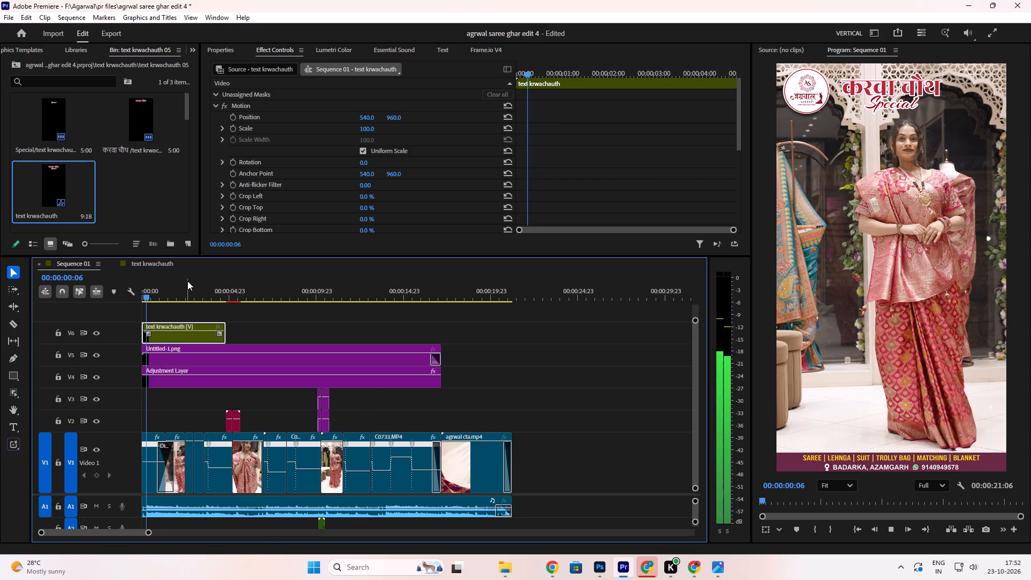
key(space)
drag(157, 295, 127, 302)
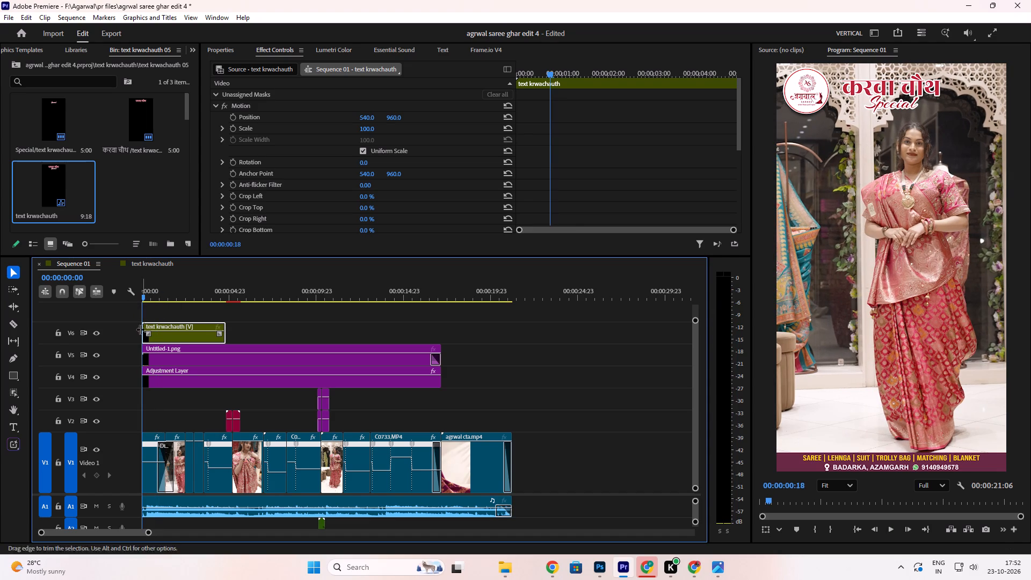
drag(147, 335, 157, 332)
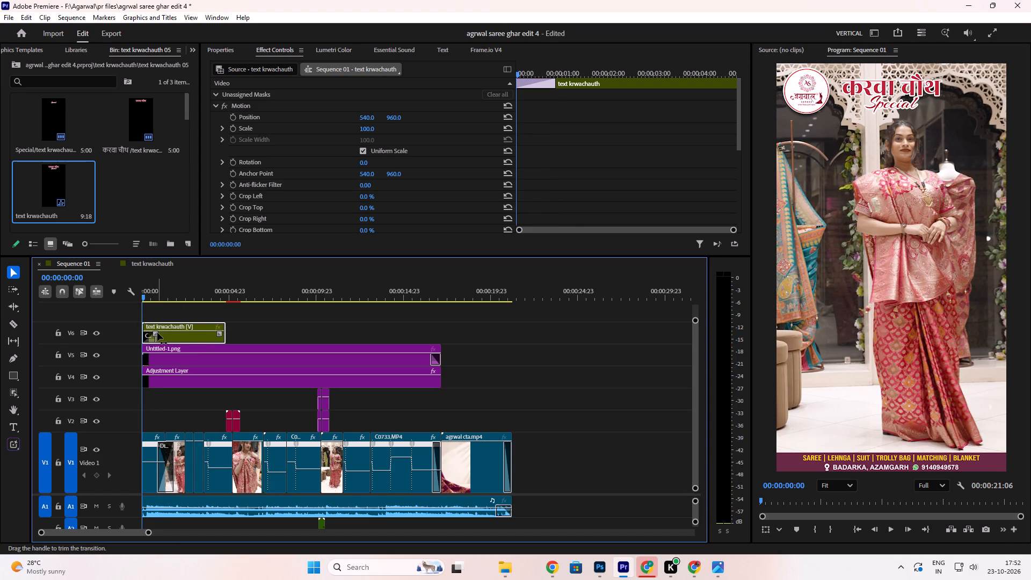
Play from the start to 00:00:02:22 and trim the end of the V6 text krwachauth clip to that point.
drag(149, 292, 127, 300)
key(space)
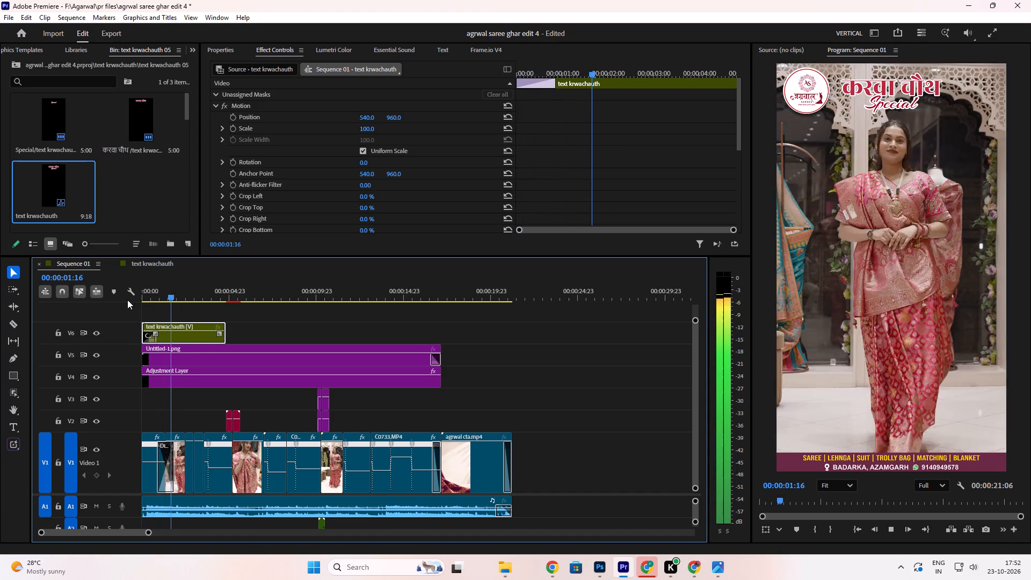
key(space)
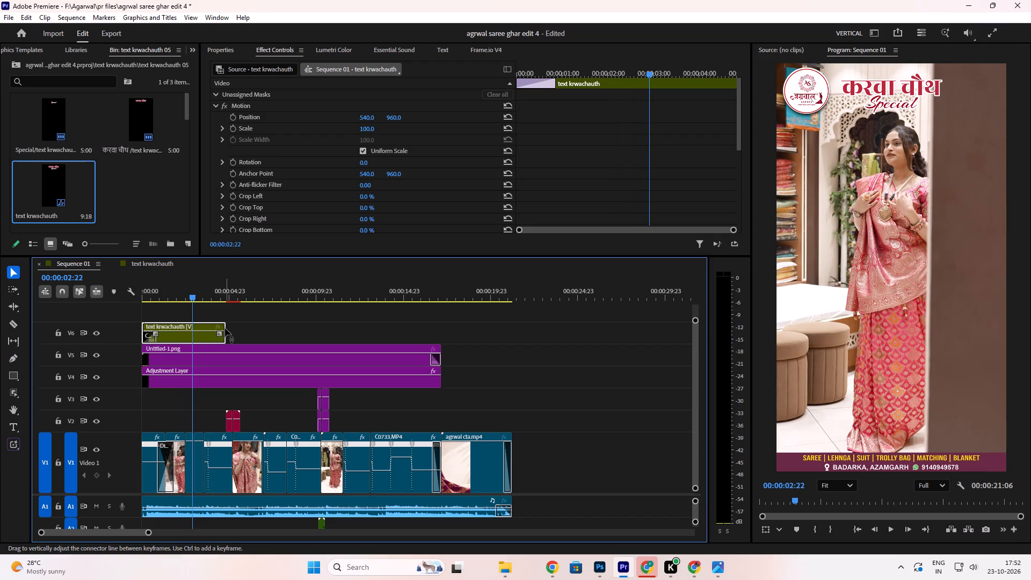
drag(223, 324, 187, 334)
Play the opening seconds repeatedly from the start to examine the title's fade-in, its end, and the timing against the footage.
drag(168, 294, 110, 315)
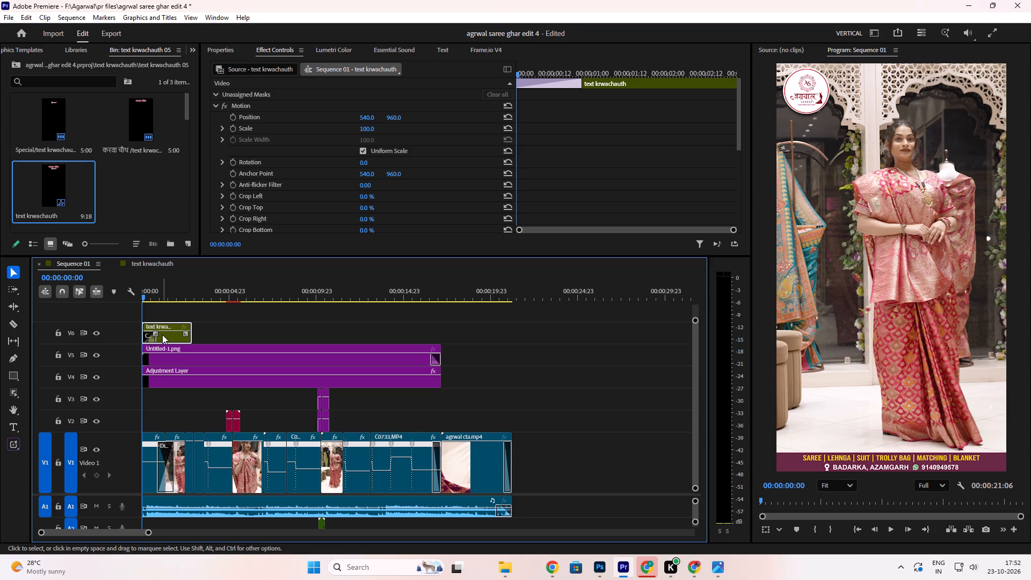
key(space)
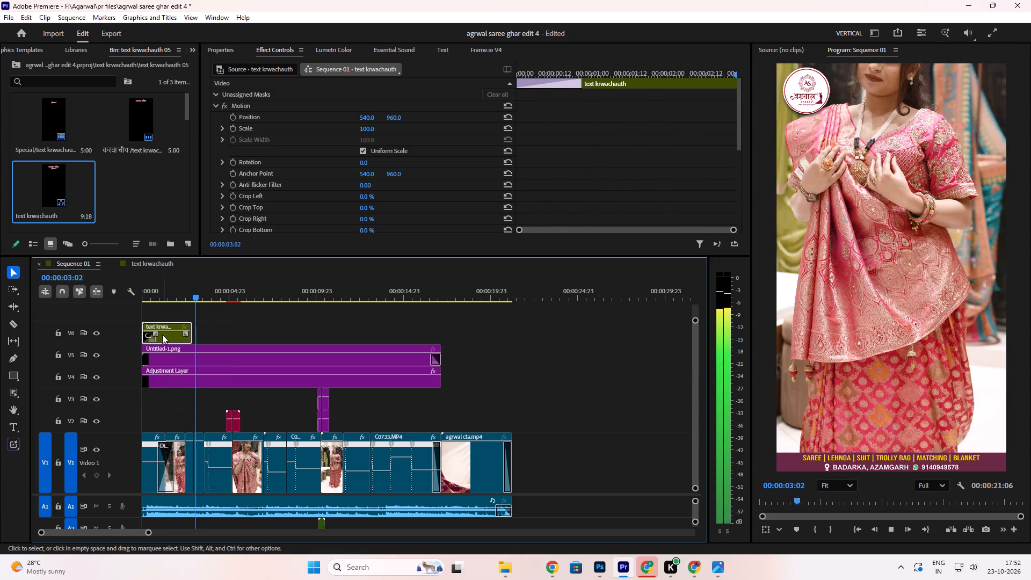
key(space)
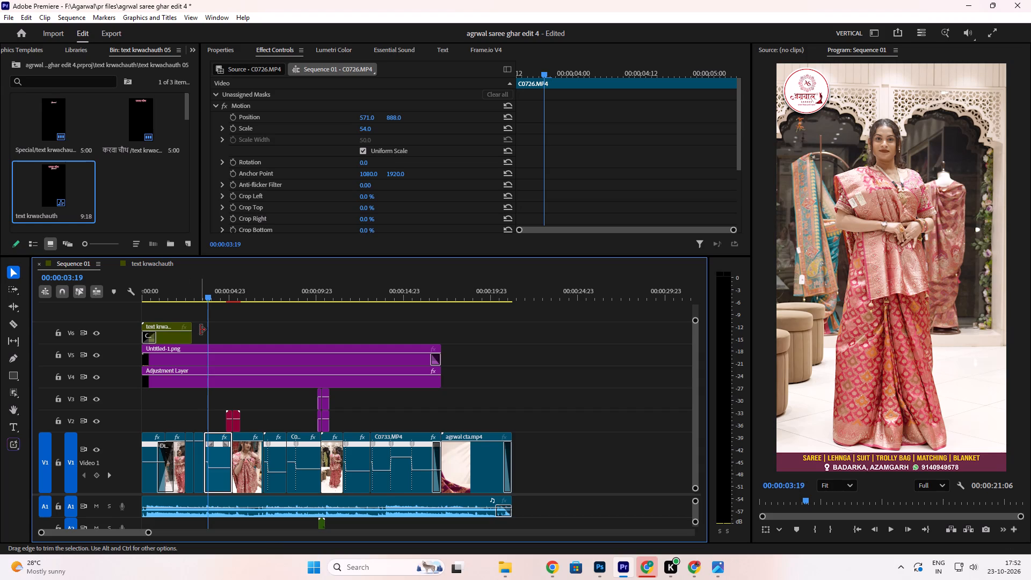
drag(145, 288, 110, 309)
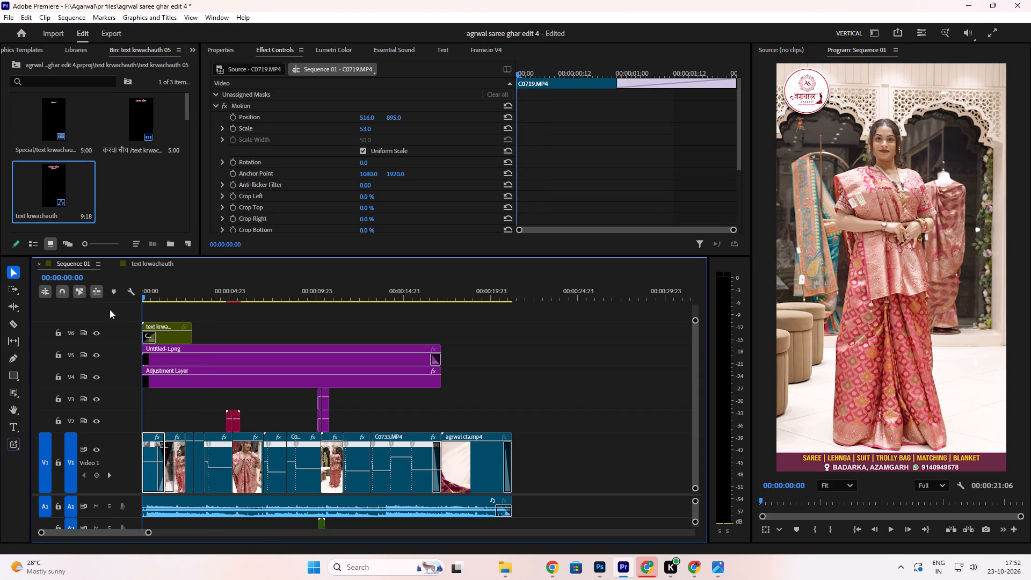
key(space)
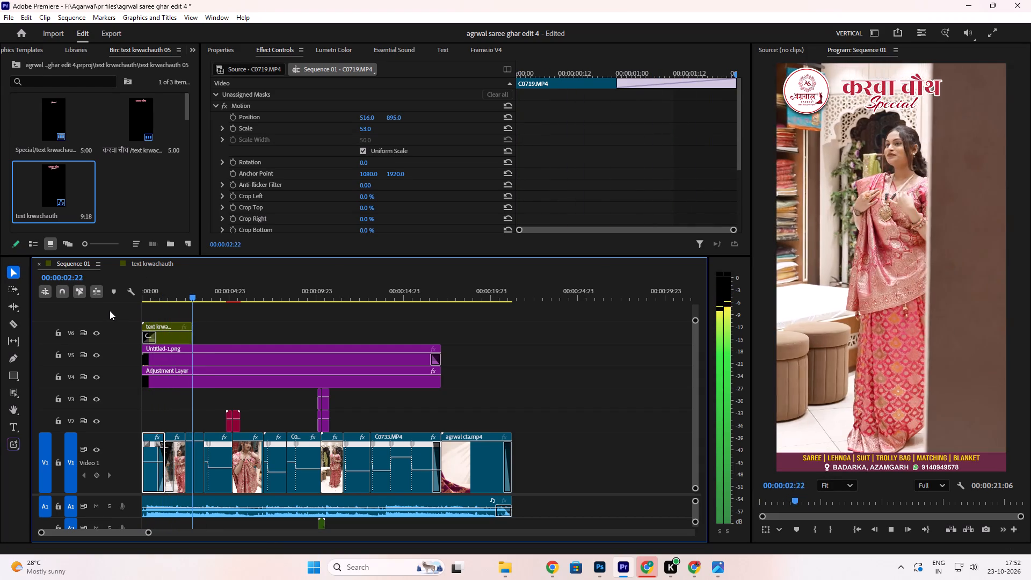
key(space)
drag(153, 296, 126, 302)
key(space)
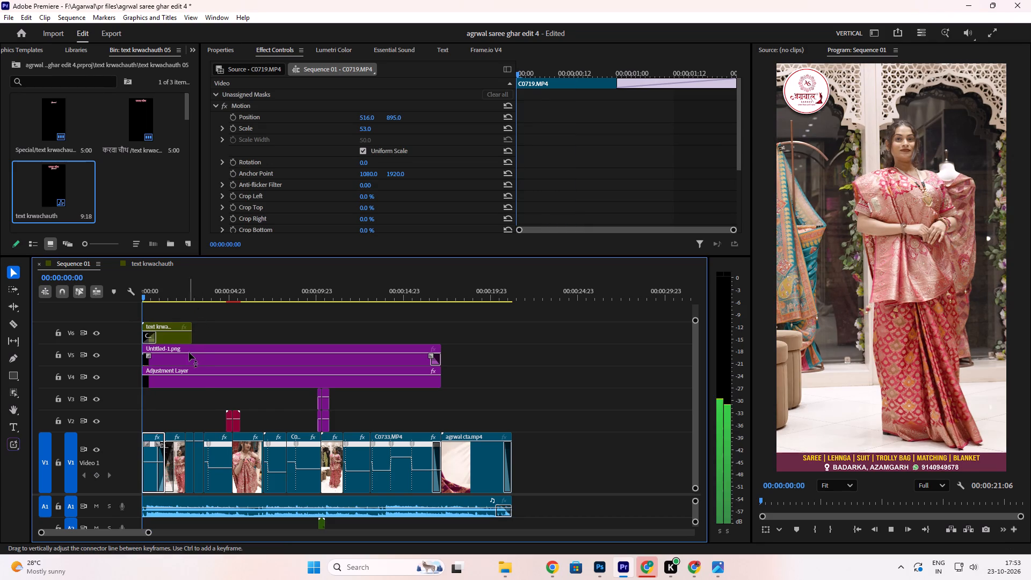
key(space)
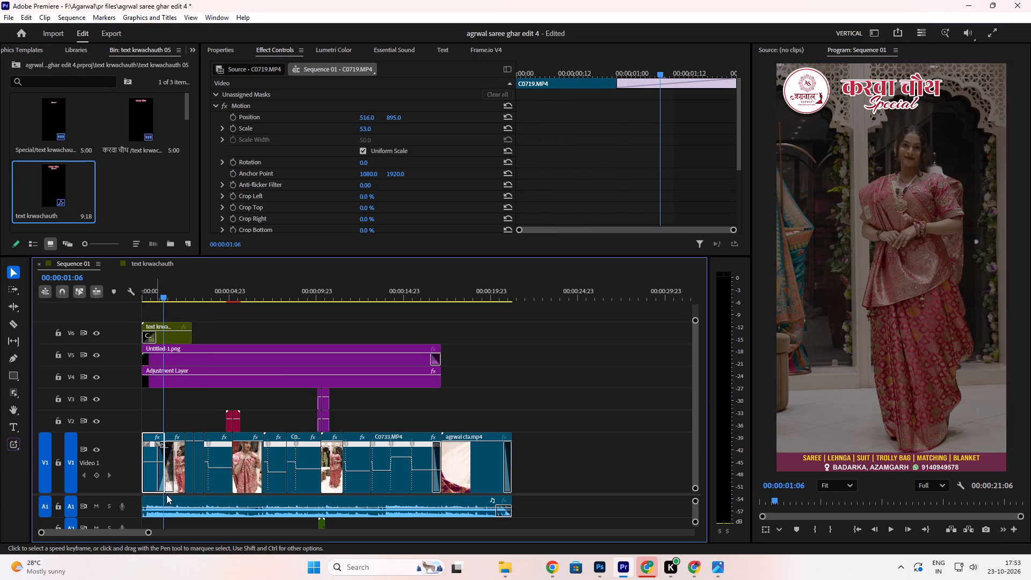
Split the text krwachauth clip on V6 at 00:00:01:09, in line with the cut between C0719.MP4 and C0721.MP4.
drag(147, 534, 80, 550)
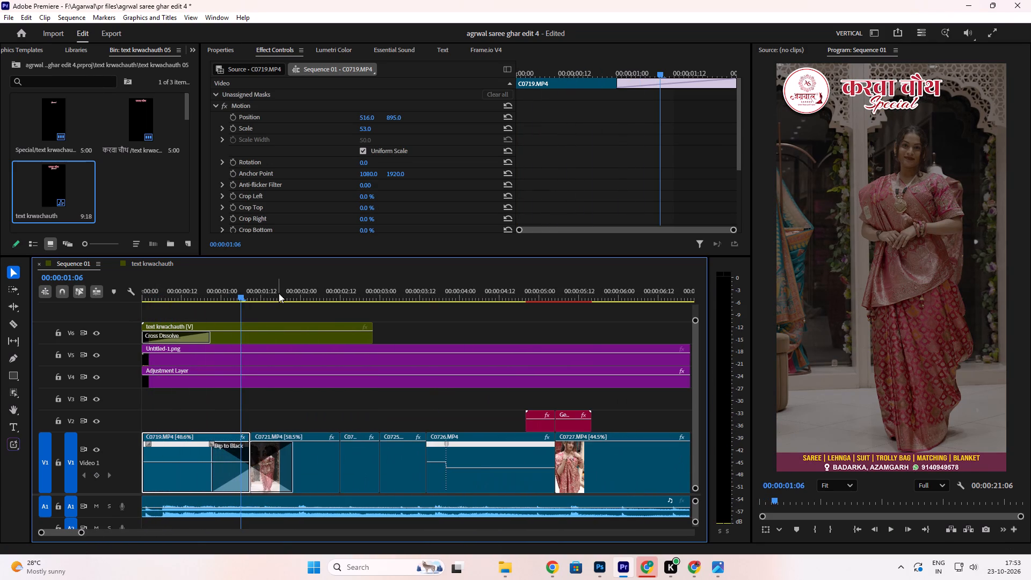
drag(242, 295, 253, 293)
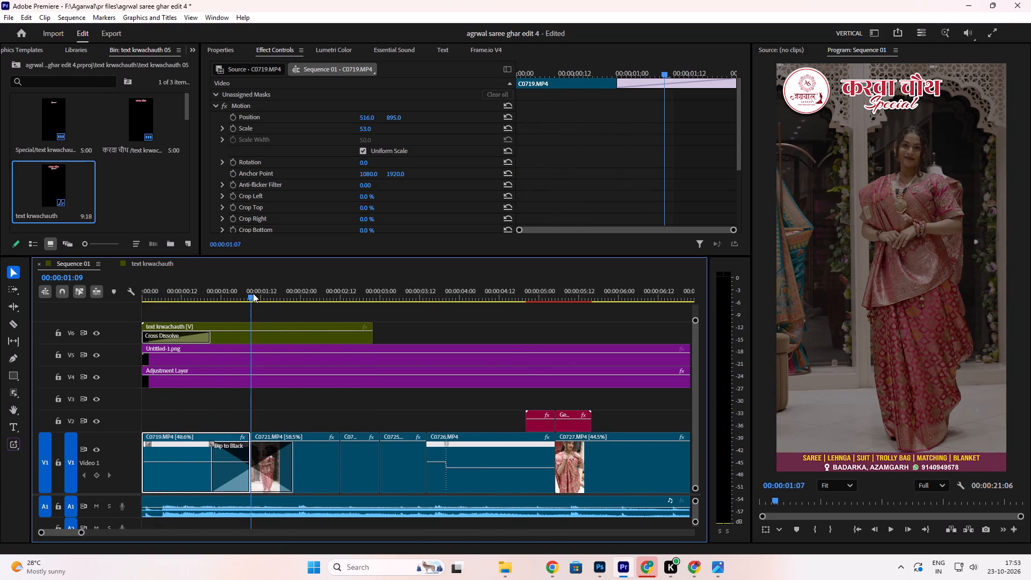
drag(253, 293, 252, 294)
click(252, 294)
click(14, 323)
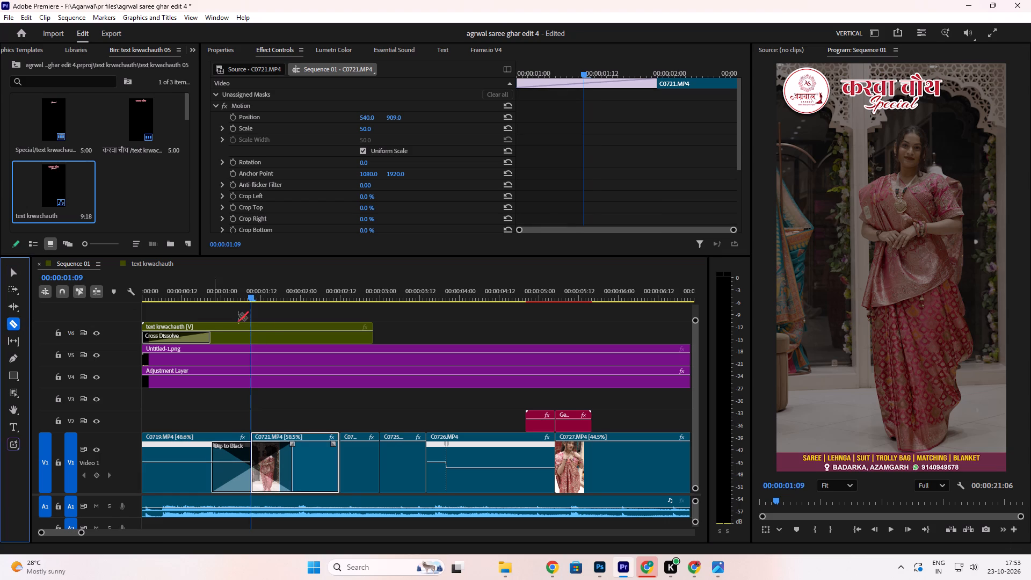
click(251, 326)
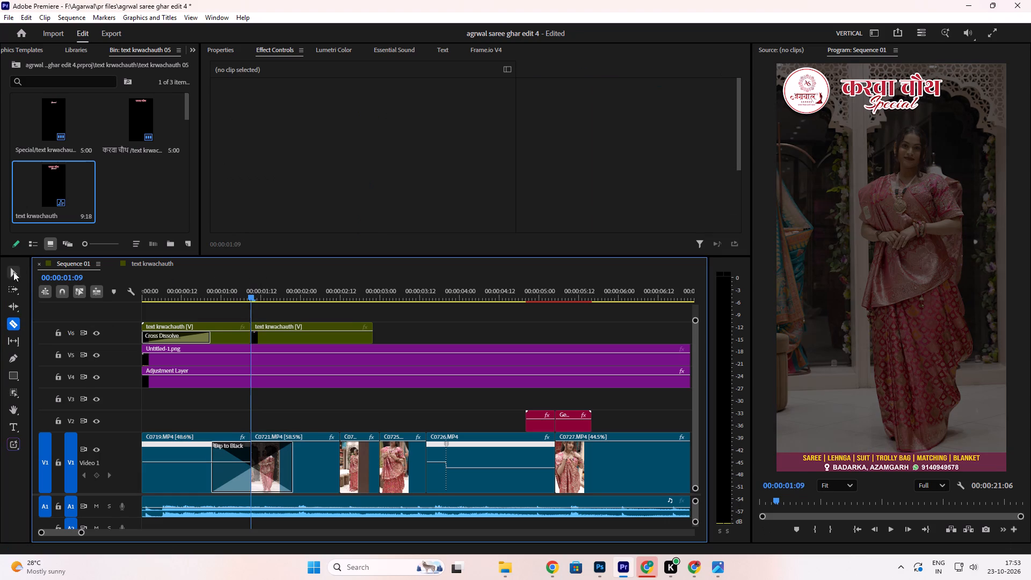
Remove the Cross Dissolve from the start of the first text krwachauth clip on V6.
click(12, 272)
drag(210, 334, 100, 339)
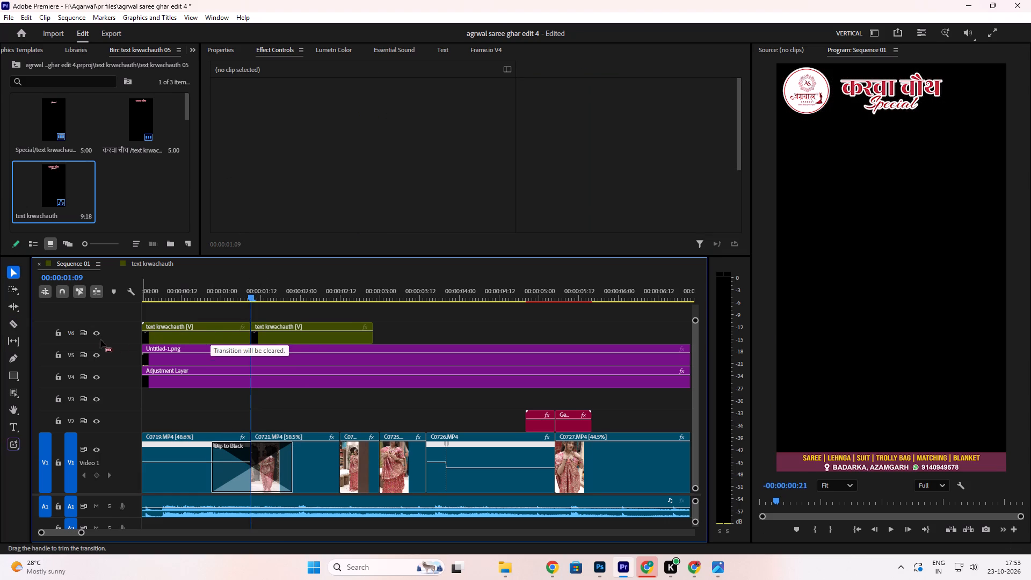
drag(100, 339, 88, 342)
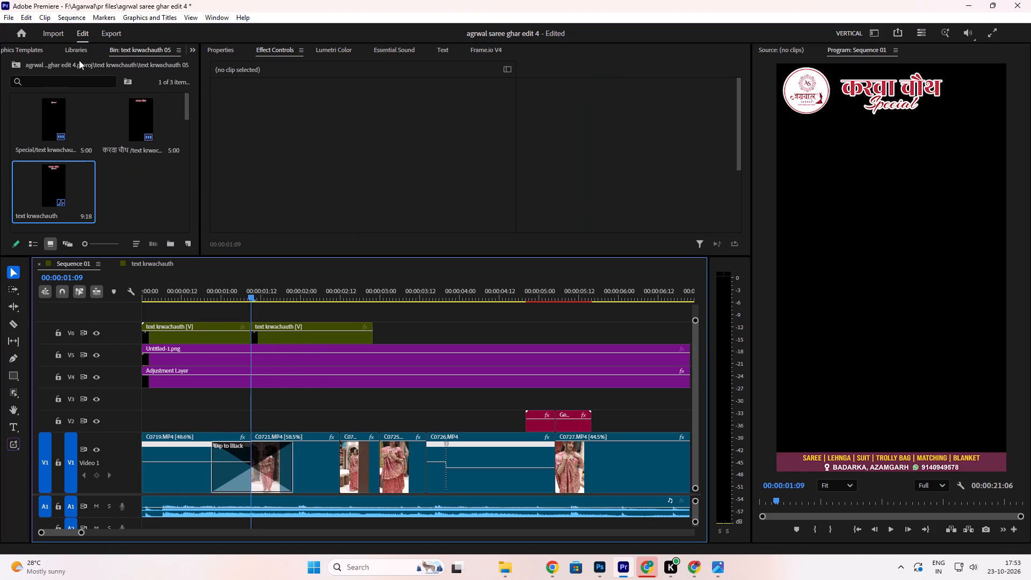
Add a Dip to Black transition at the cut between the two text krwachauth clips on V6.
click(193, 50)
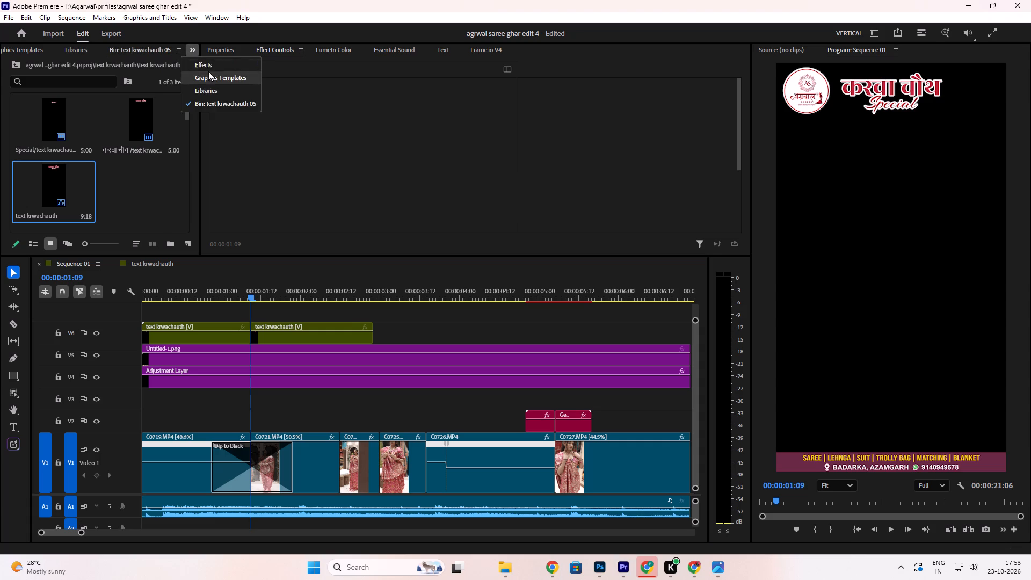
click(208, 65)
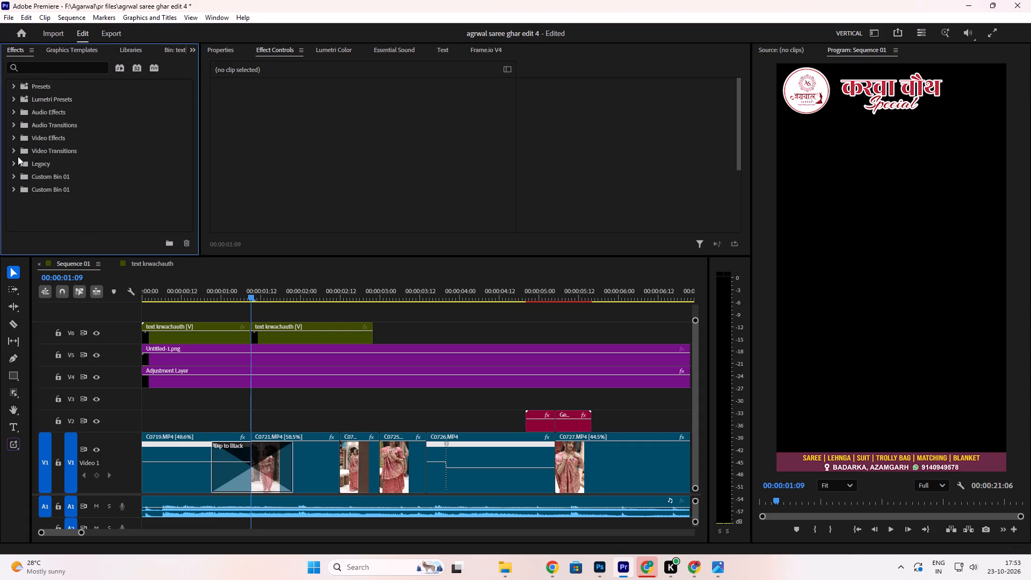
click(13, 151)
scroll(67, 171, down, 1)
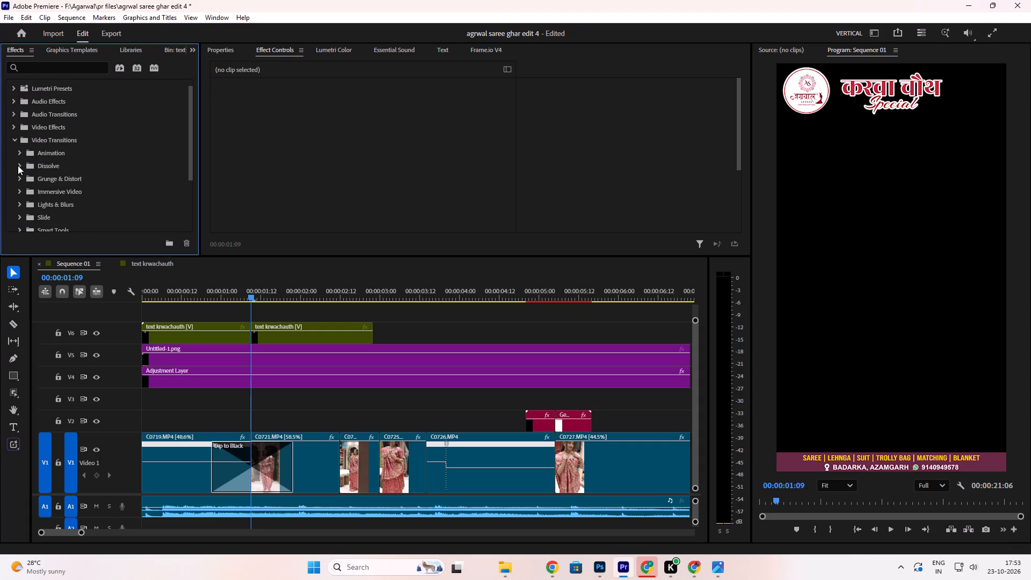
click(18, 165)
scroll(89, 175, down, 2)
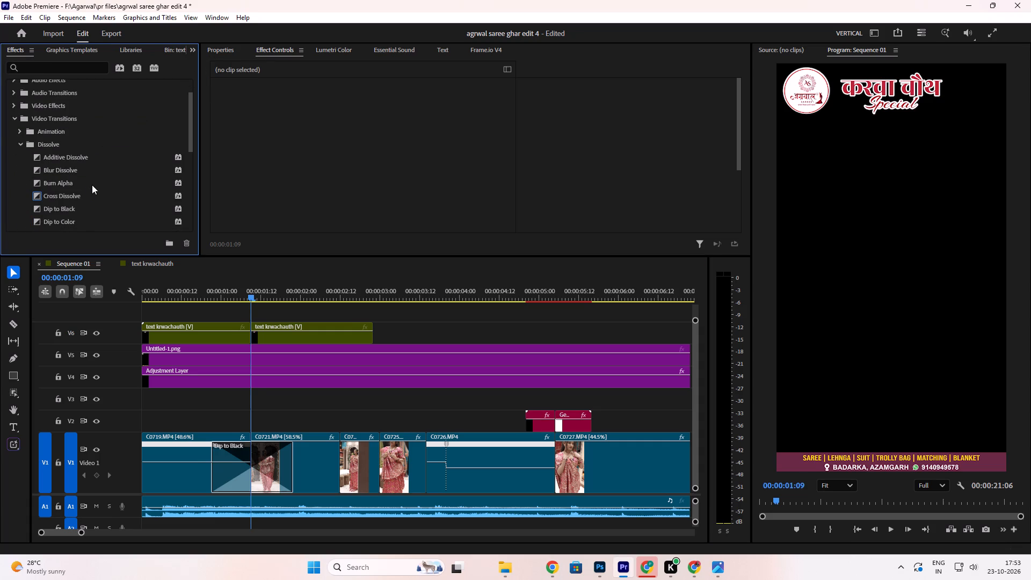
scroll(95, 198, down, 2)
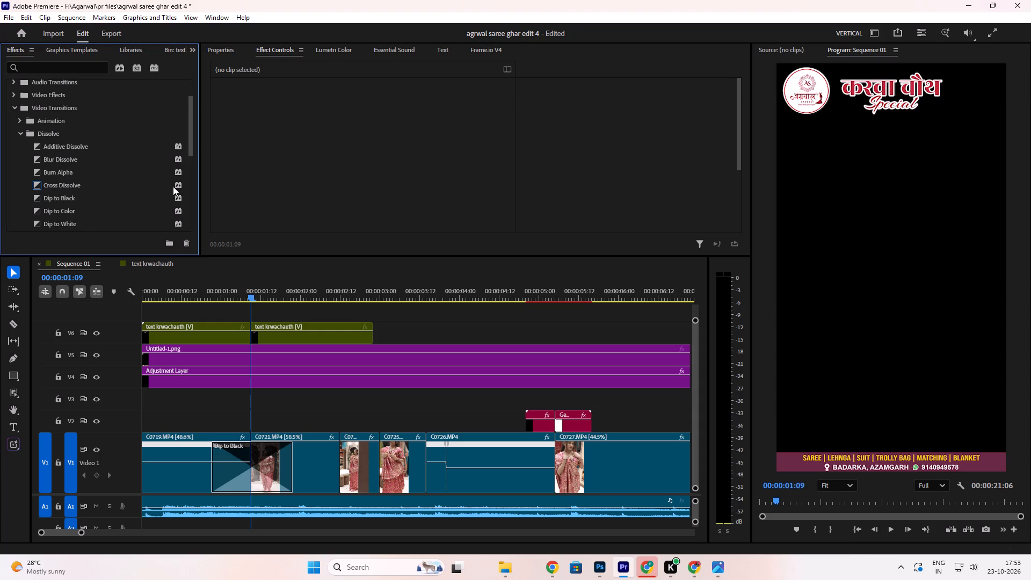
drag(178, 185, 252, 332)
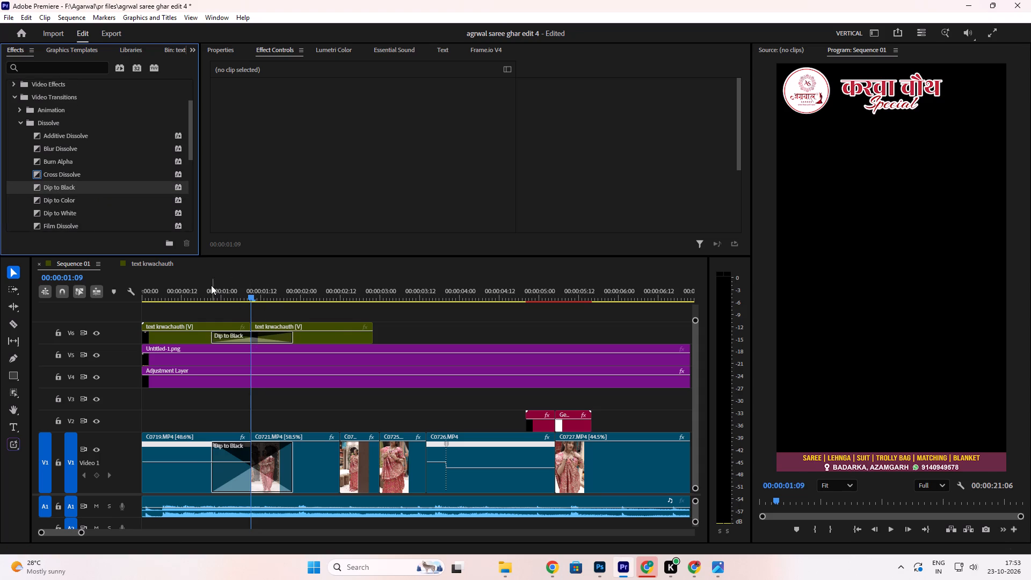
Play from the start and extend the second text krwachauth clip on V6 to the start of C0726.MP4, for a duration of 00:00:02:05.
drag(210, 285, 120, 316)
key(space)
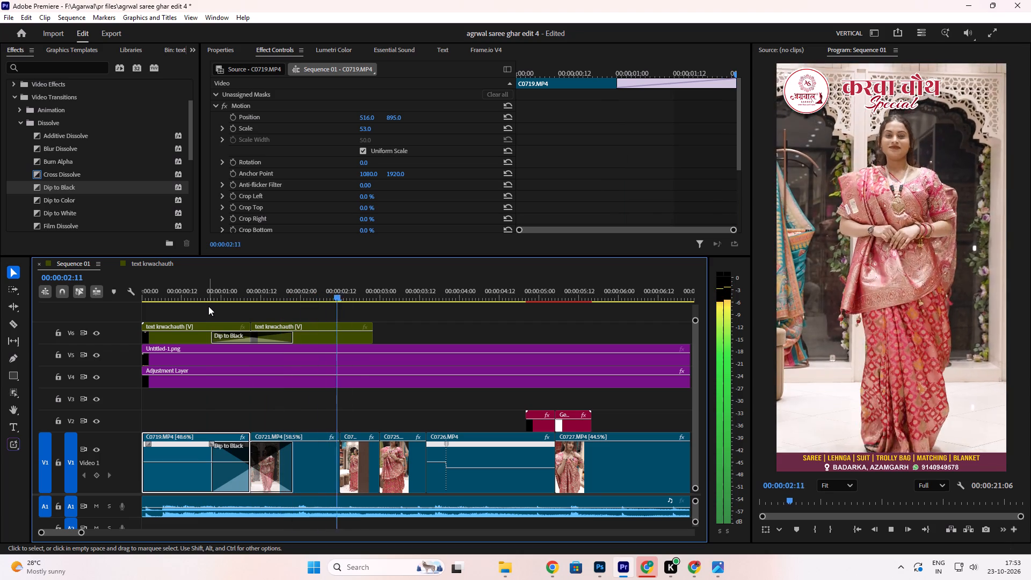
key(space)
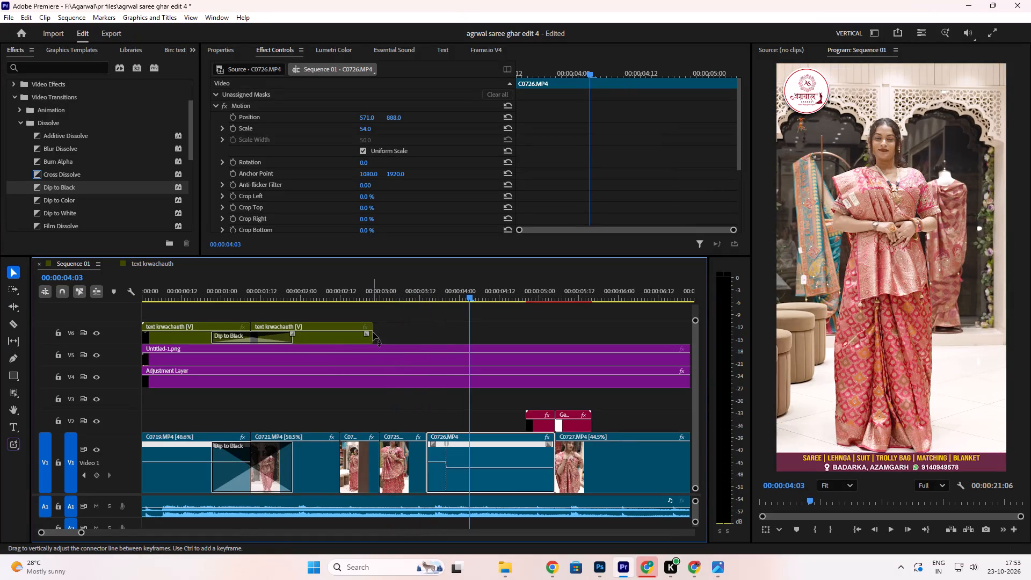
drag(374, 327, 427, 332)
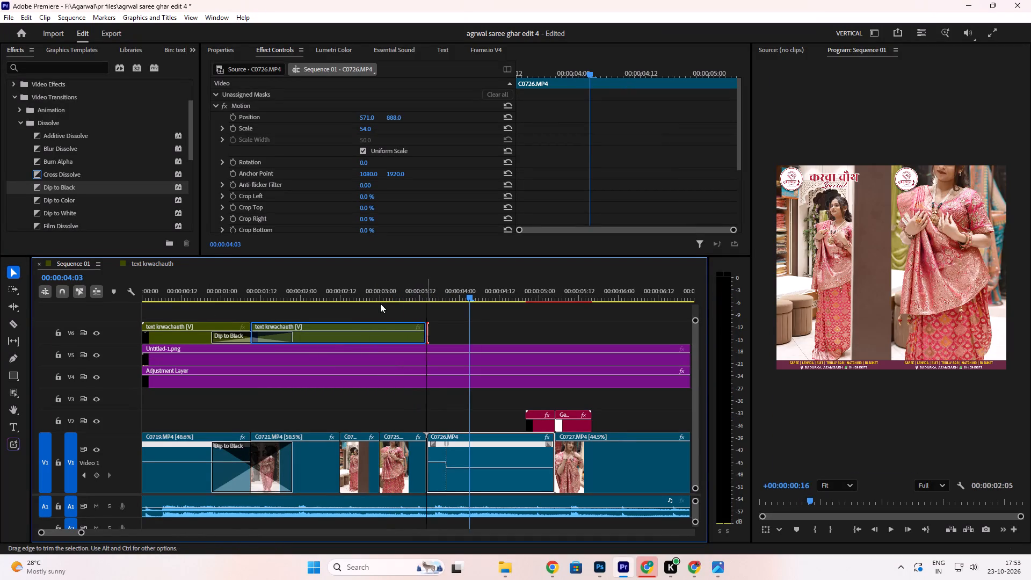
Preview from the start and add a Cross Dissolve of about 7 frames at the end of the second V6 text krwachauth clip.
drag(375, 292, 128, 303)
key(space)
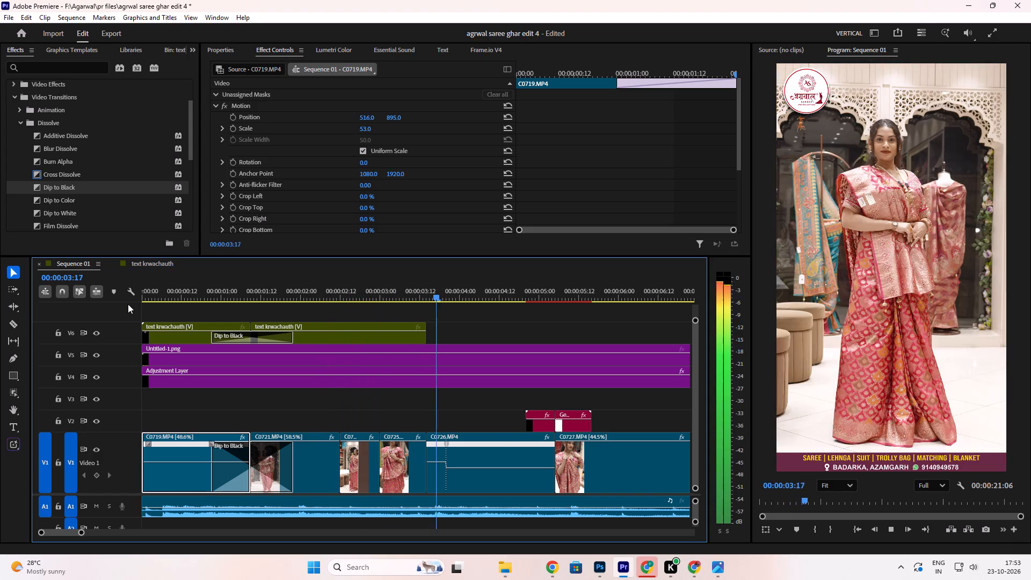
key(space)
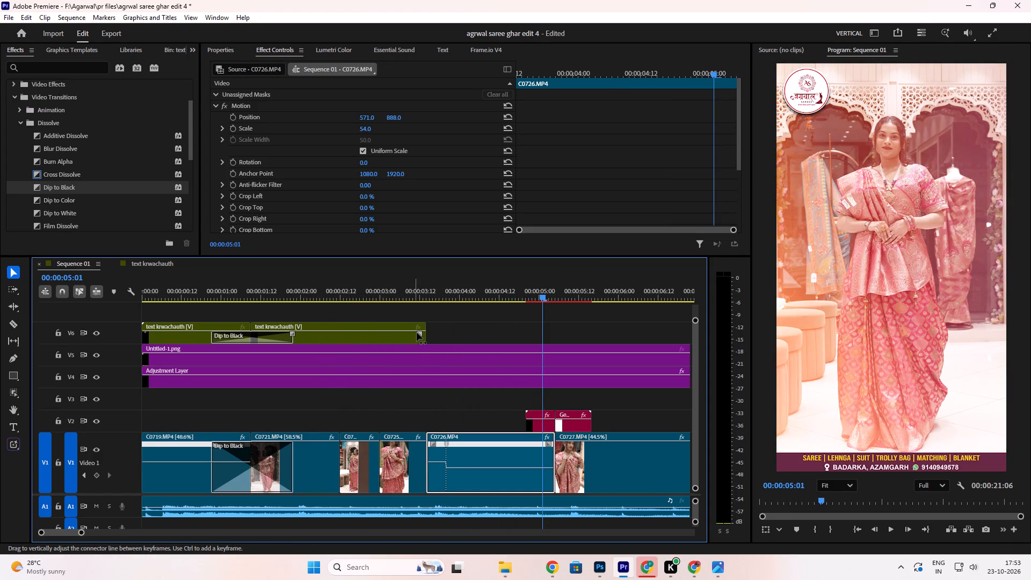
drag(419, 332, 403, 335)
Play from the start and extend the second V6 text krwachauth clip to the cut between C0726.MP4 and C0727.MP4, for a duration of 00:00:03:20.
drag(379, 292, 83, 313)
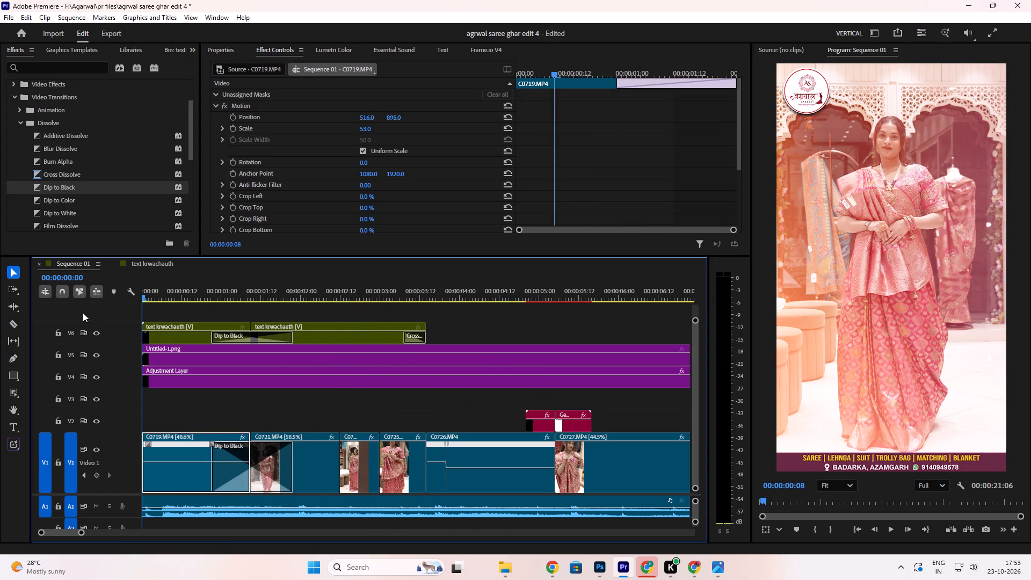
drag(83, 313, 79, 314)
key(space)
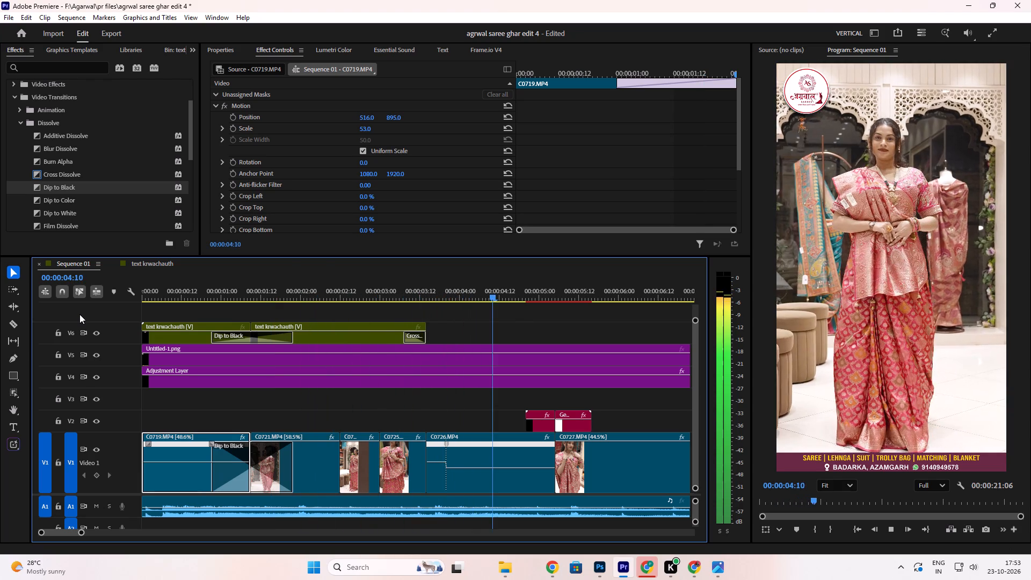
key(space)
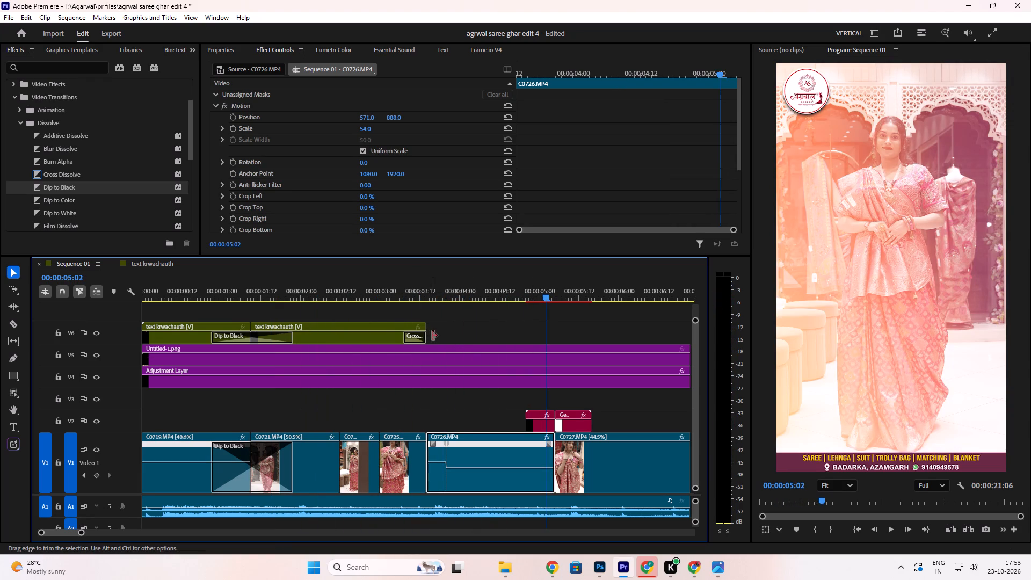
drag(430, 324, 441, 323)
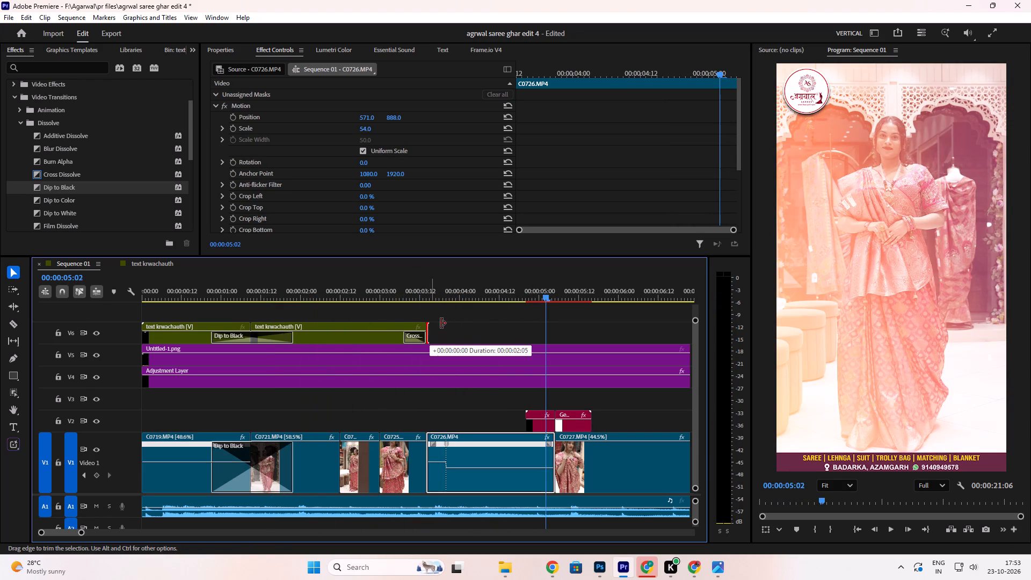
drag(441, 323, 556, 326)
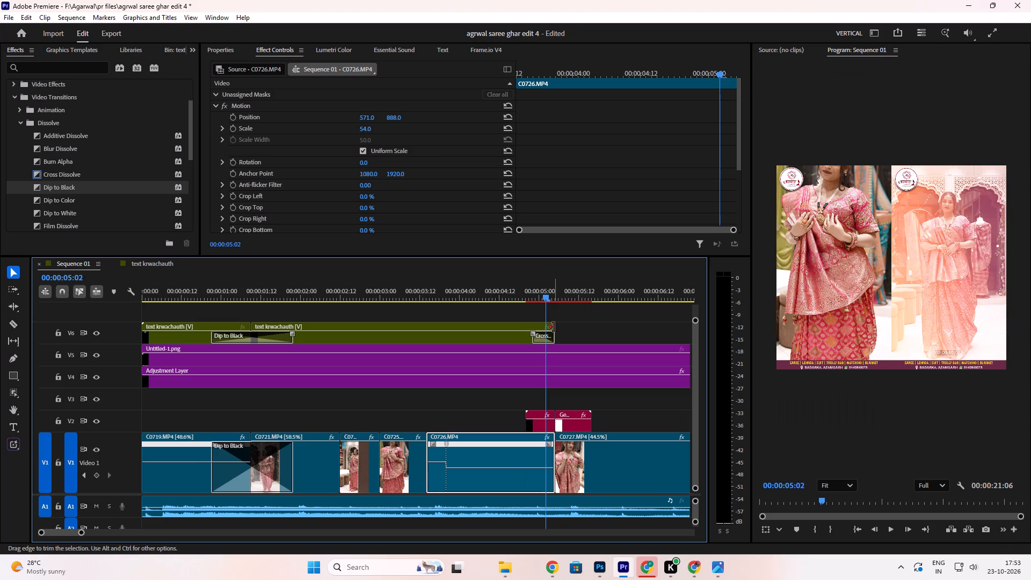
click(554, 327)
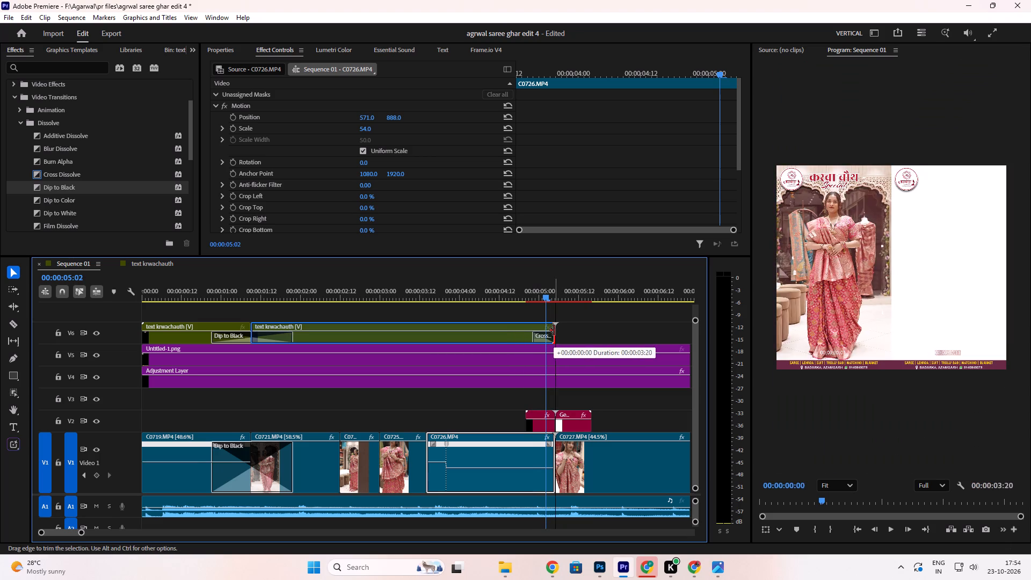
Preview the title's ending and lengthen the Cross Dissolve at the end of the second V6 clip to about 12 frames.
click(493, 293)
key(space)
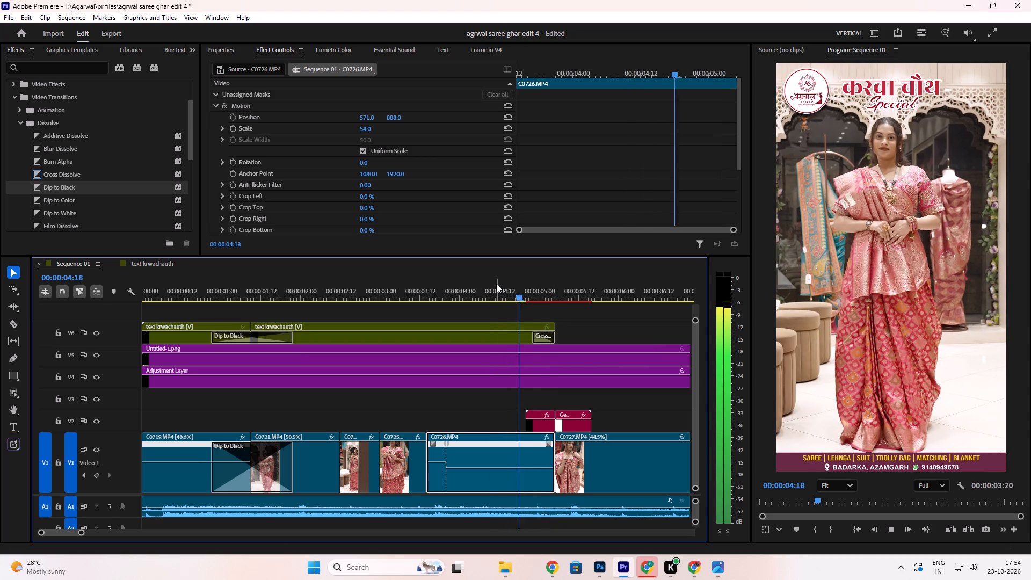
key(space)
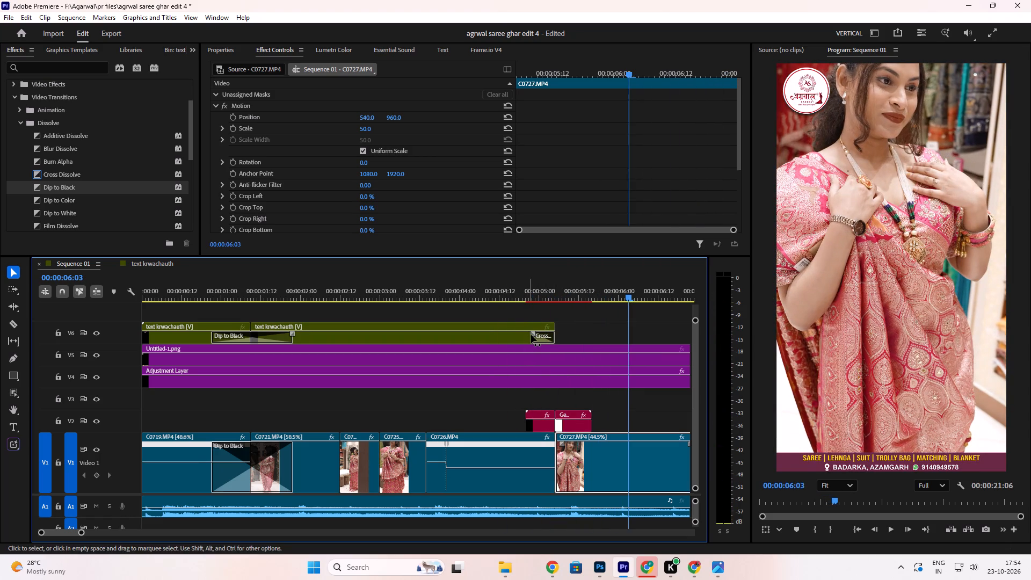
drag(533, 334, 516, 336)
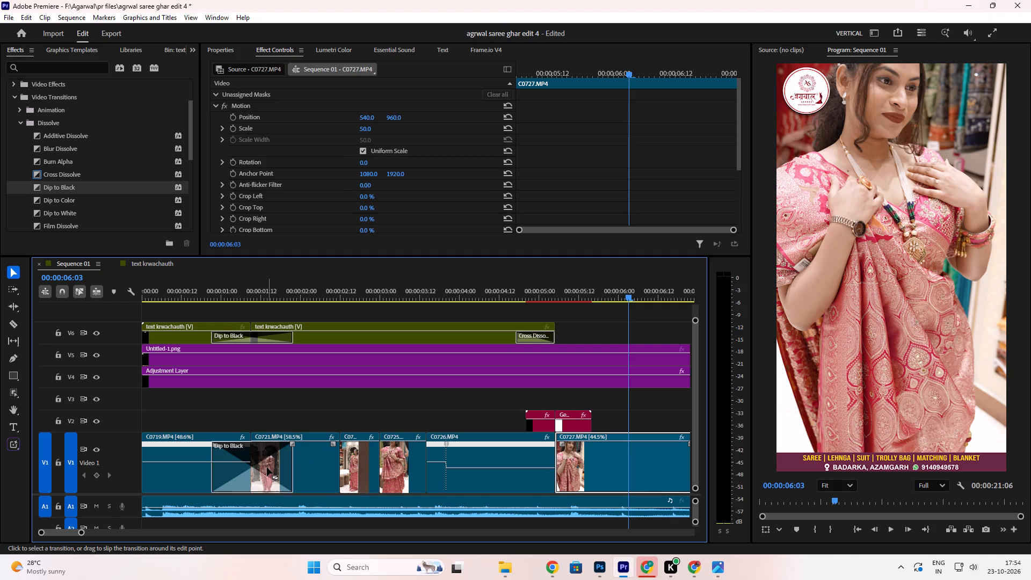
Save the project.
key(ctrl+s)
Fit the whole sequence in the timeline and play it from the start twice to examine the title's timing and transitions.
drag(80, 533, 117, 533)
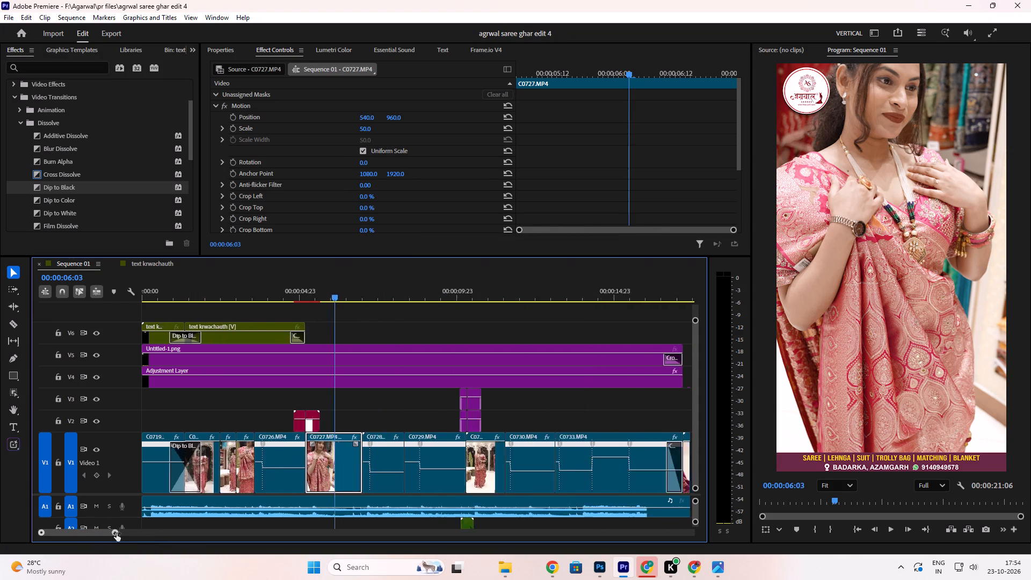
drag(117, 533, 138, 532)
drag(156, 291, 112, 303)
key(space)
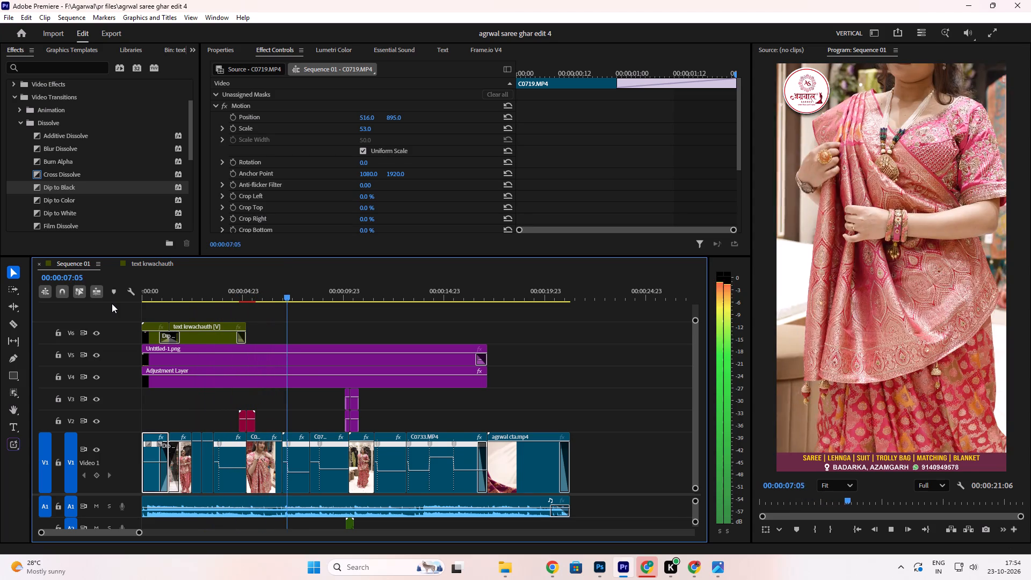
key(space)
drag(151, 295, 112, 308)
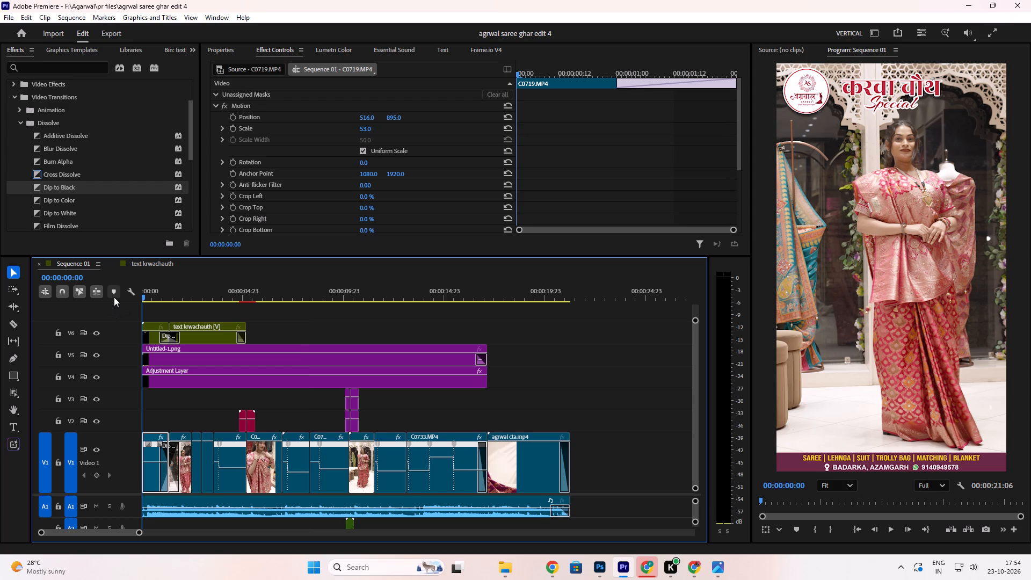
key(space)
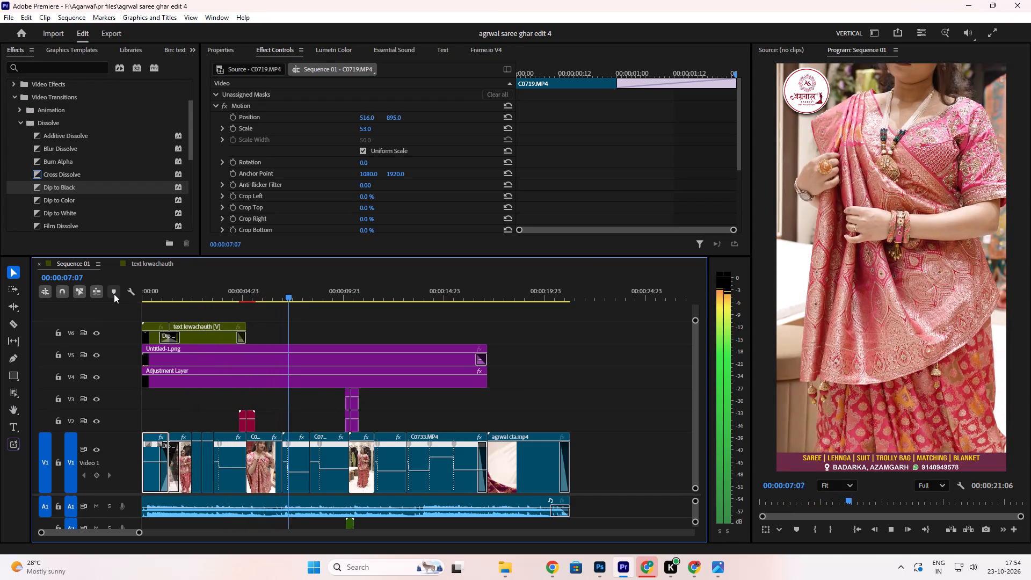
key(space)
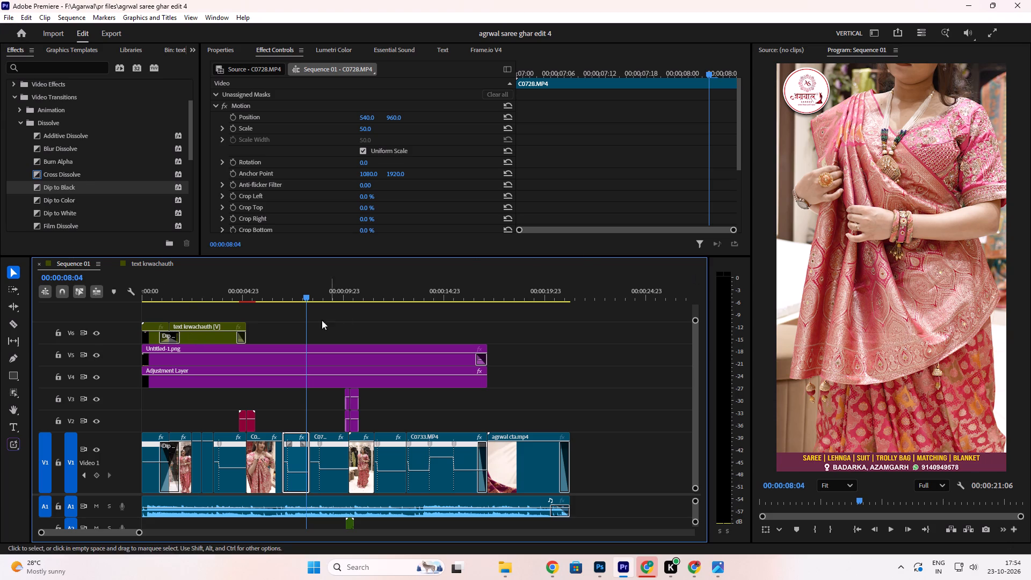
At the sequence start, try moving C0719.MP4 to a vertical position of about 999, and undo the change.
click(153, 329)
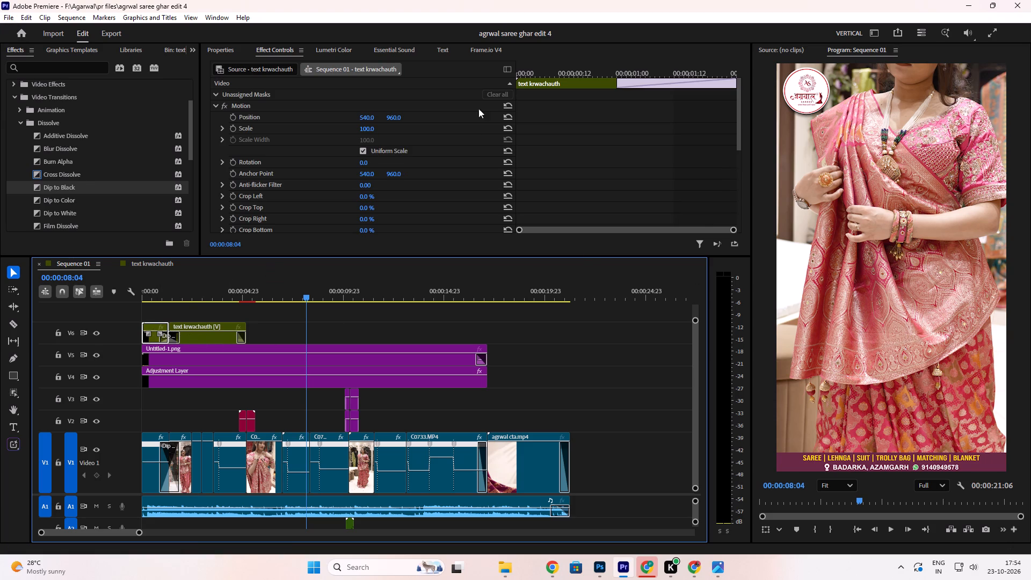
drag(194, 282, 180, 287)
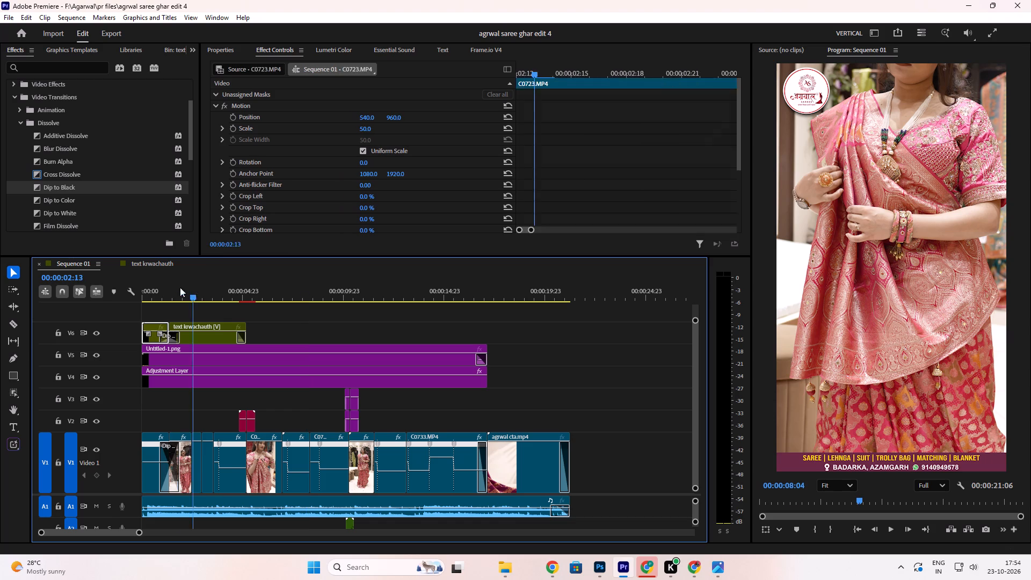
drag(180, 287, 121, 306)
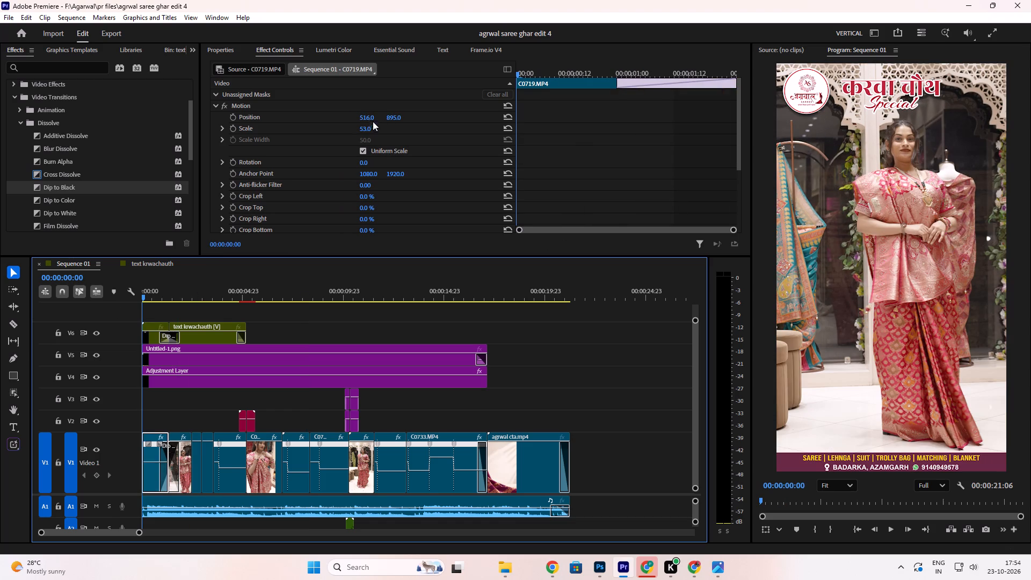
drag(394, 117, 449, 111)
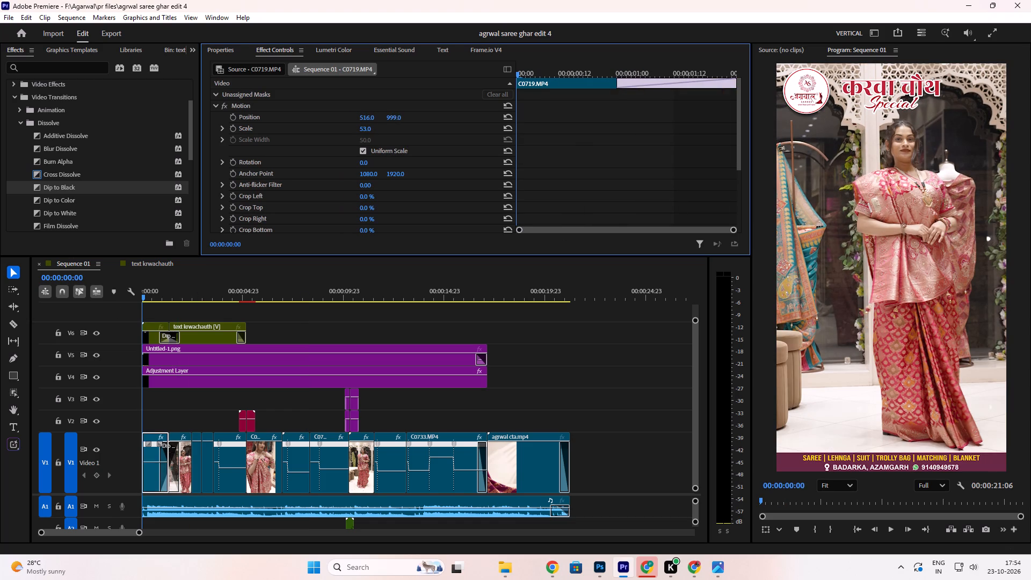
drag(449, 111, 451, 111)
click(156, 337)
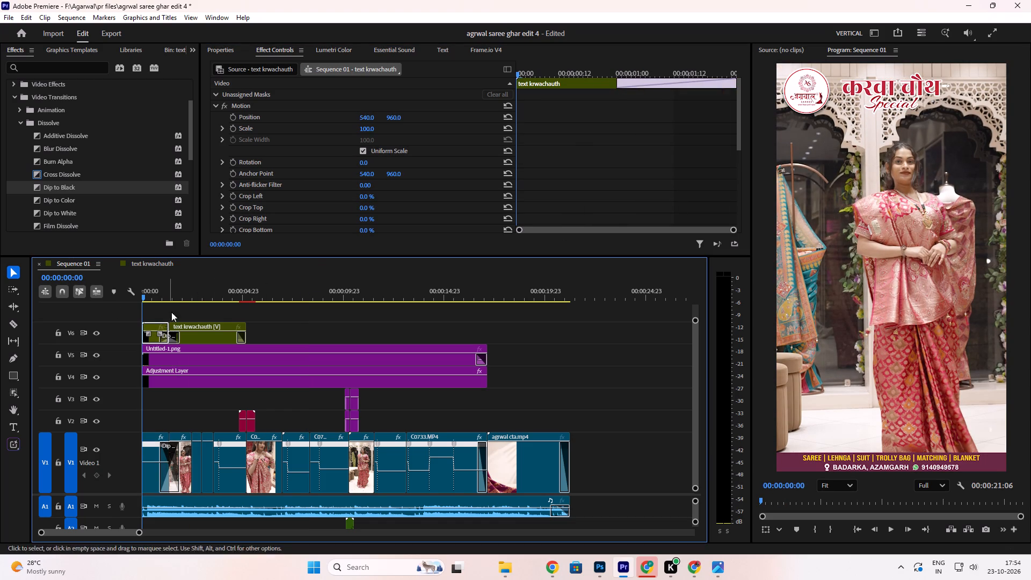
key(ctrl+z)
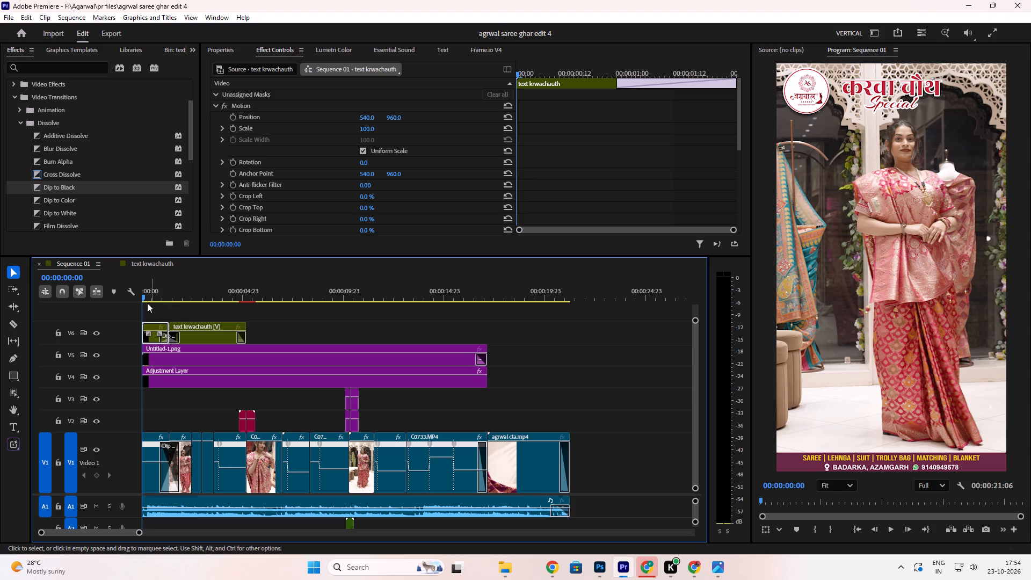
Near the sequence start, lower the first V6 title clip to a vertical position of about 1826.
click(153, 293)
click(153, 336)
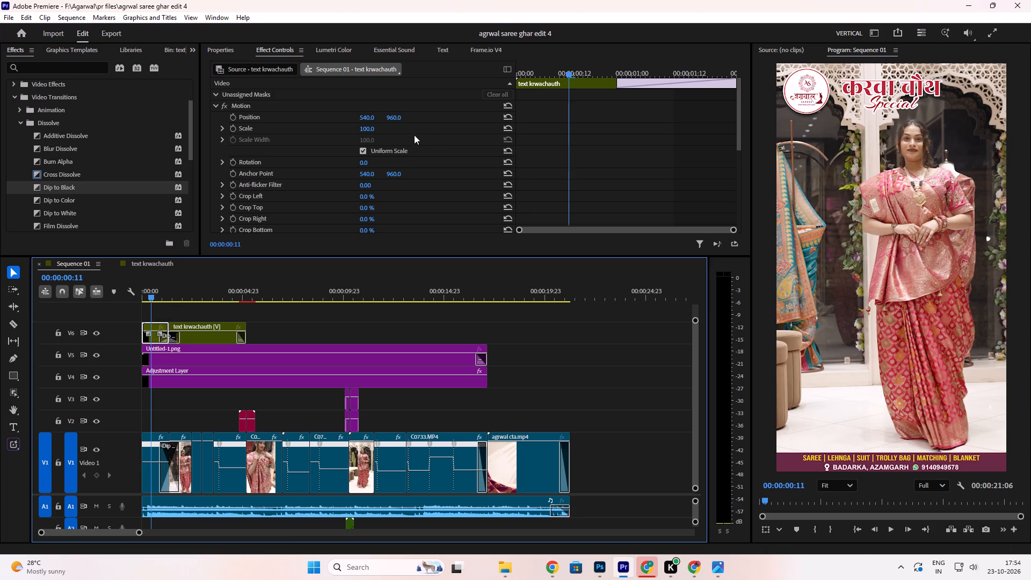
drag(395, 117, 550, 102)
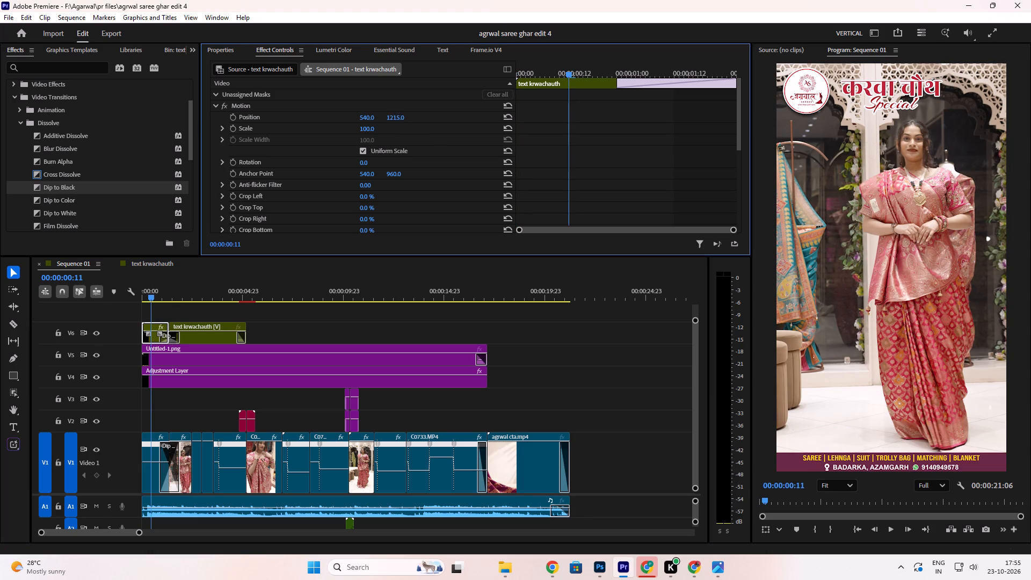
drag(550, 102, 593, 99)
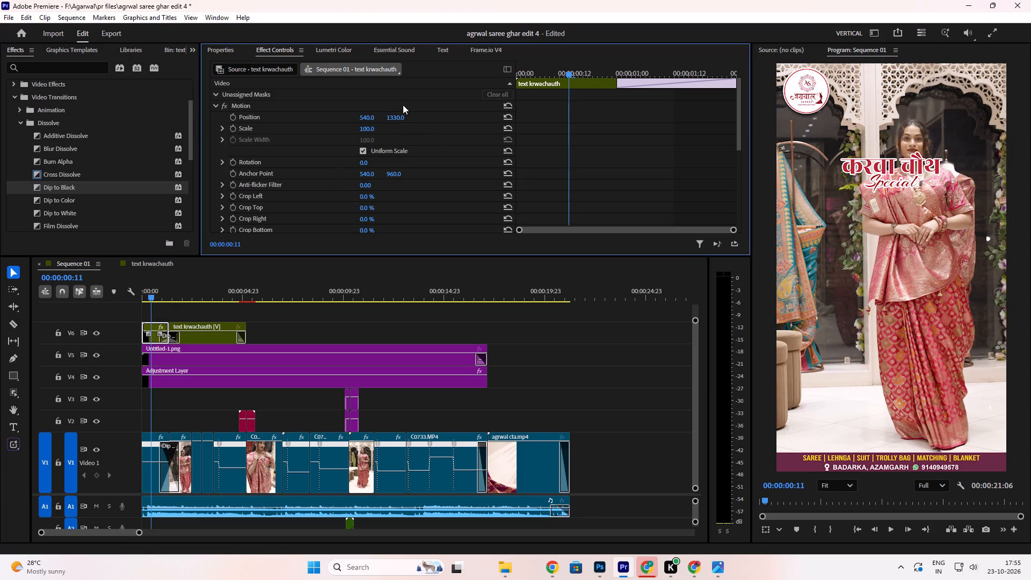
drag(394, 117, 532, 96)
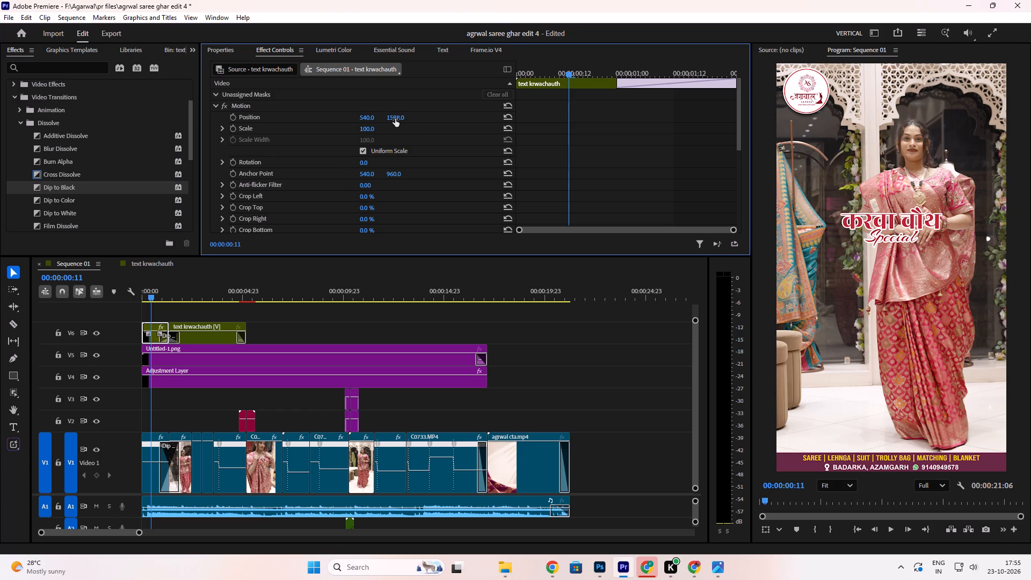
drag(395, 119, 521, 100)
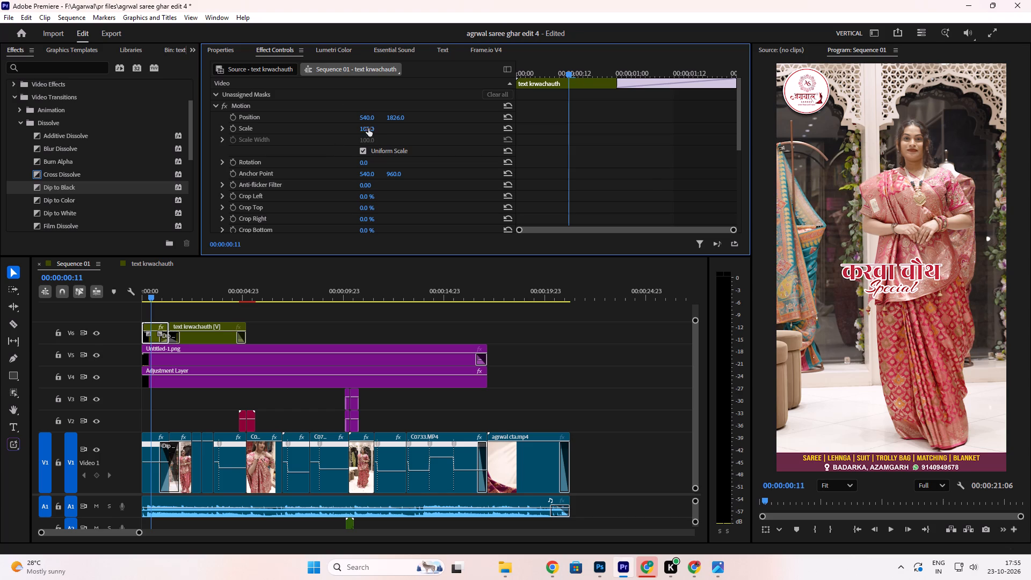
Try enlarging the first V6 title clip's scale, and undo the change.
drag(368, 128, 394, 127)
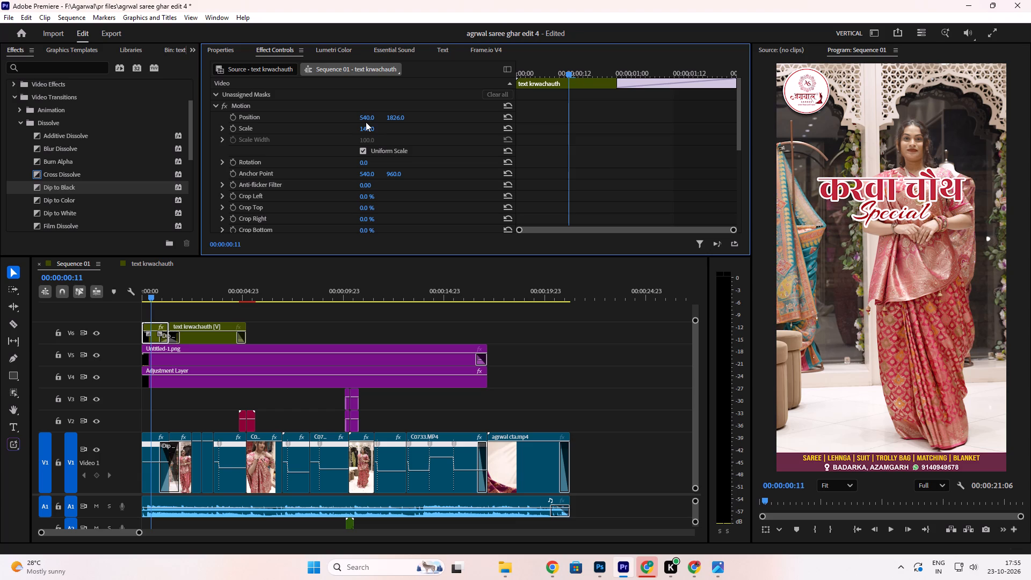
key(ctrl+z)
Adjust the first V6 title clip's vertical position over the model until it is set to 1724.
drag(396, 119, 454, 106)
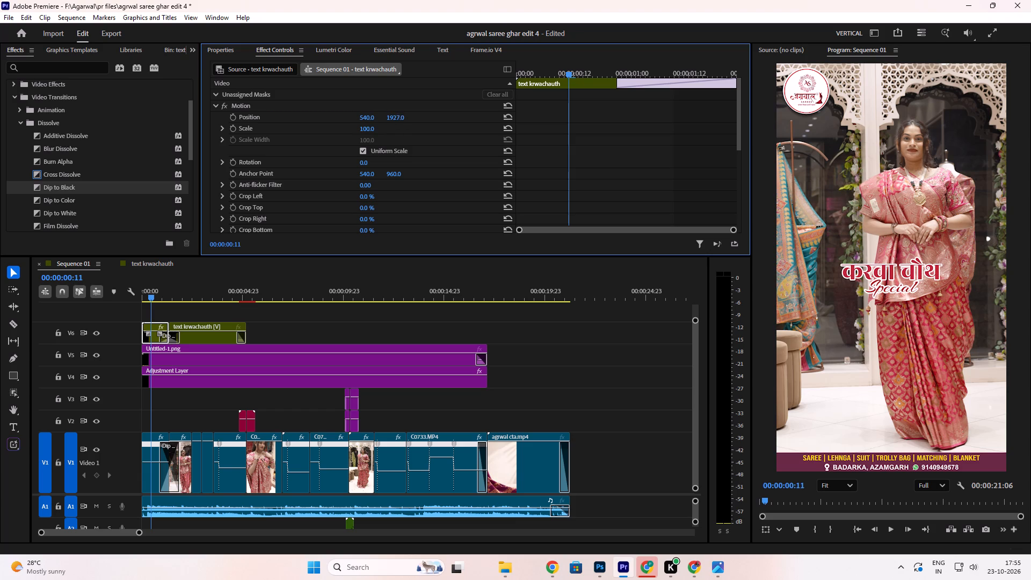
drag(454, 106, 458, 106)
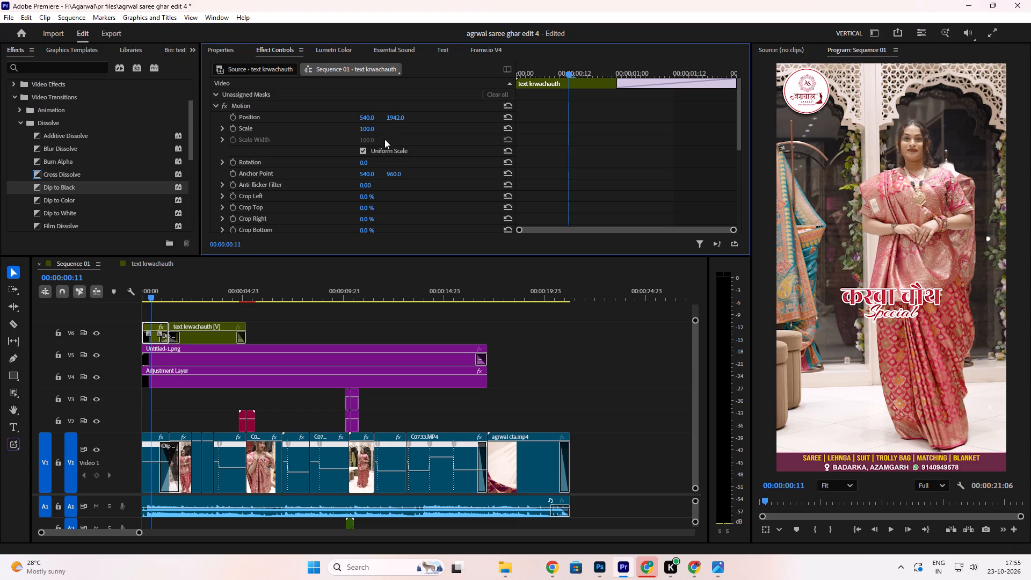
drag(395, 119, 448, 106)
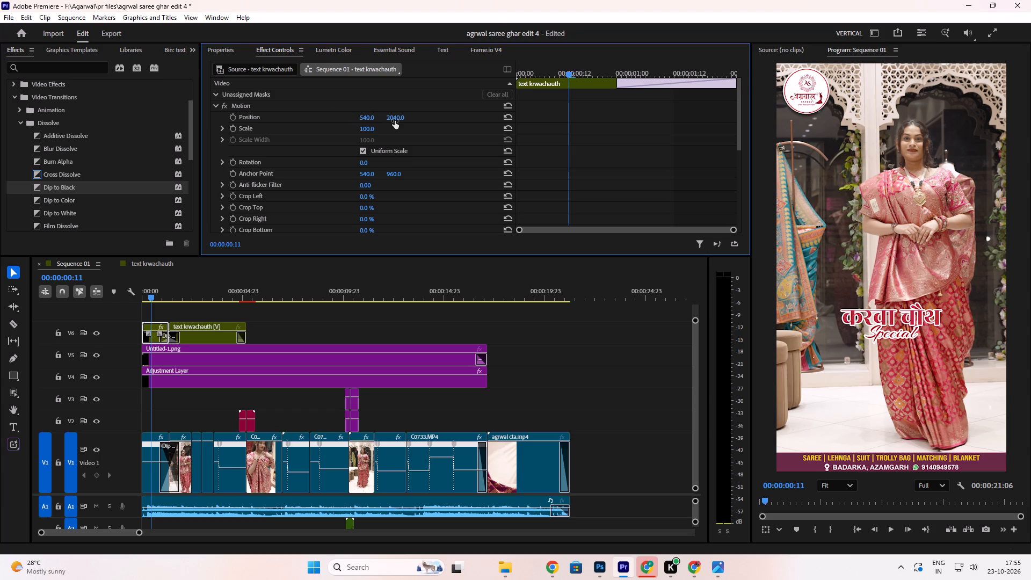
drag(395, 120, 427, 117)
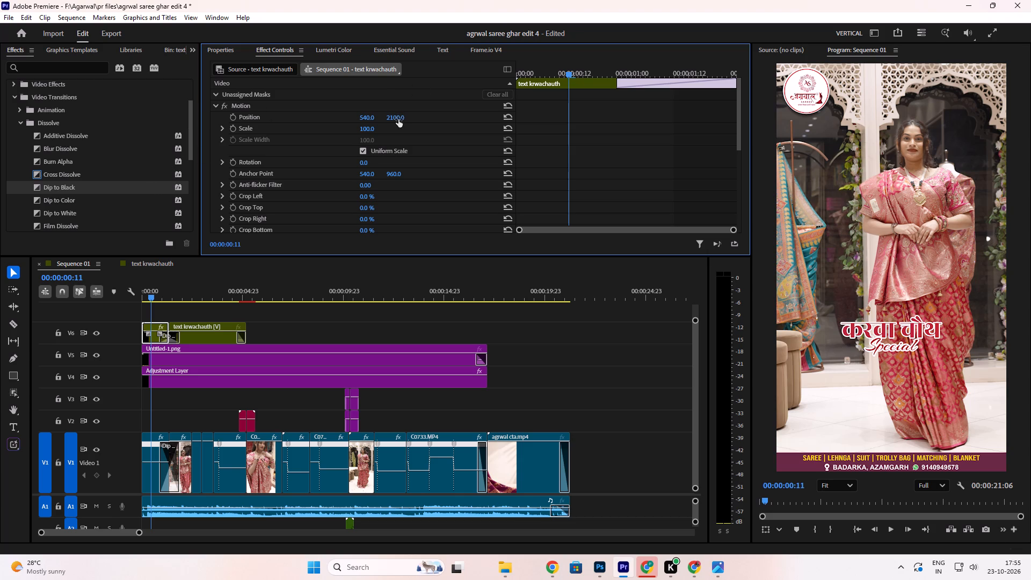
drag(400, 119, 317, 148)
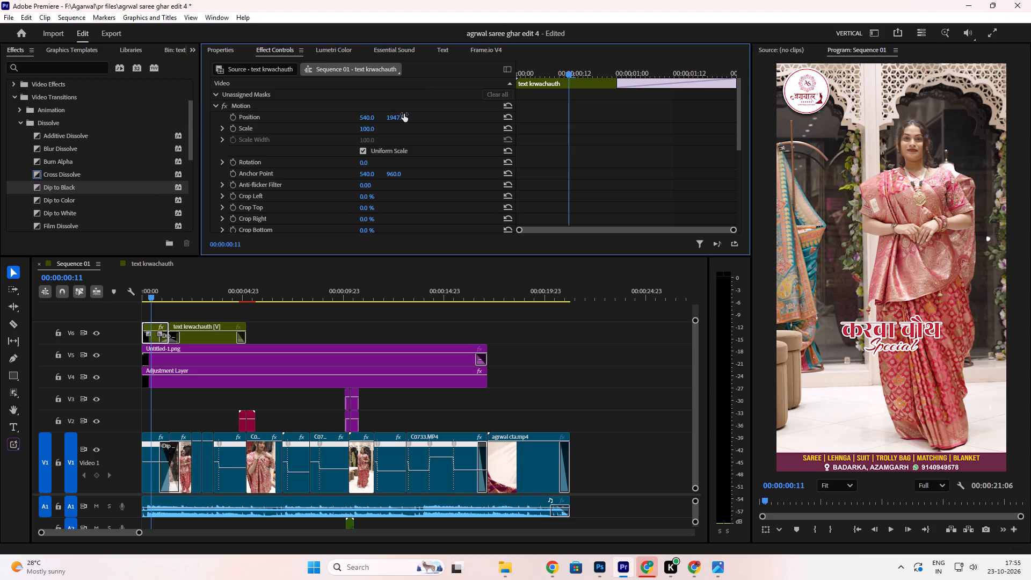
drag(396, 116, 379, 126)
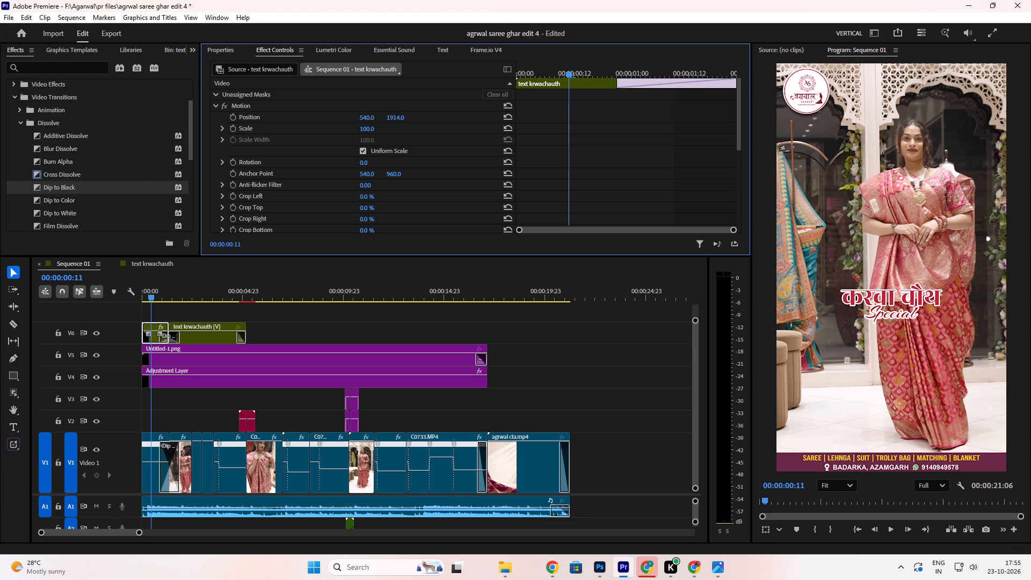
drag(379, 126, 371, 130)
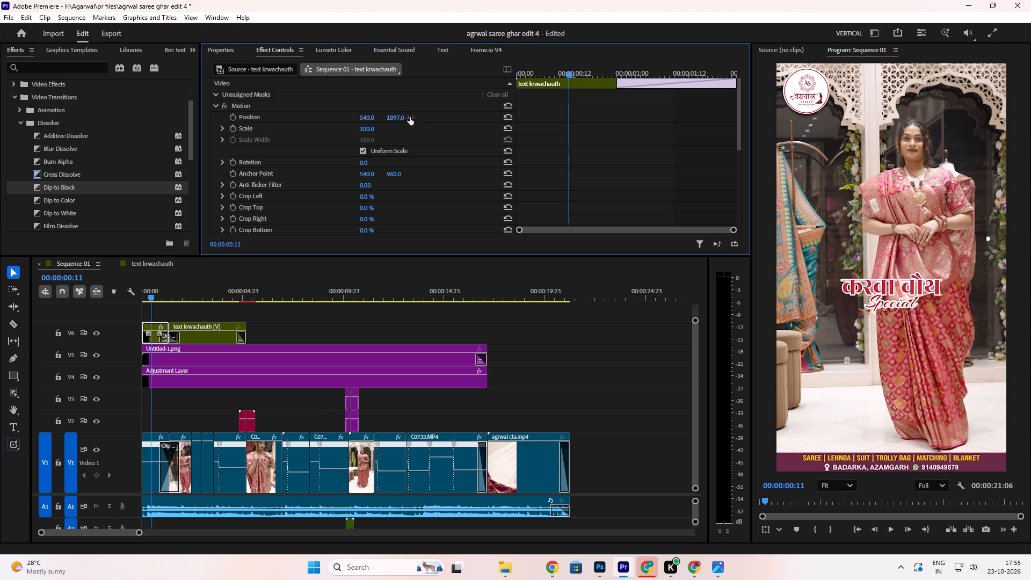
drag(397, 118, 368, 127)
drag(400, 119, 392, 122)
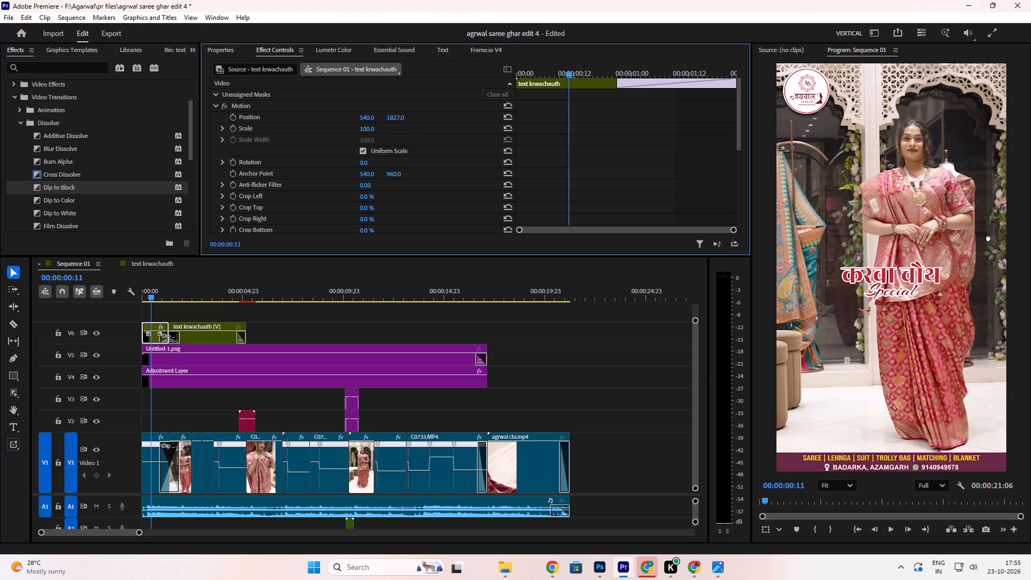
drag(392, 122, 371, 132)
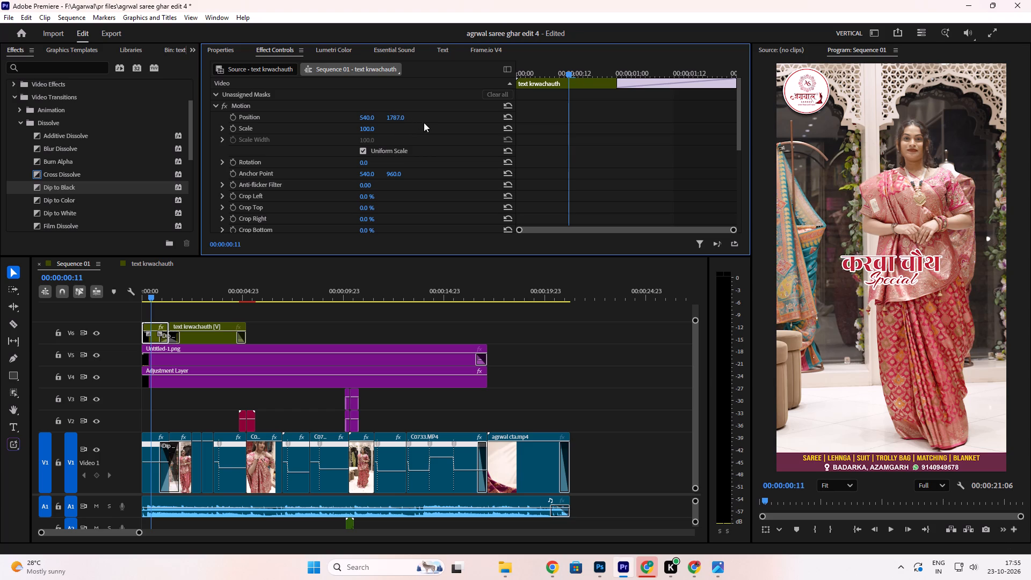
drag(398, 119, 378, 123)
drag(378, 123, 376, 124)
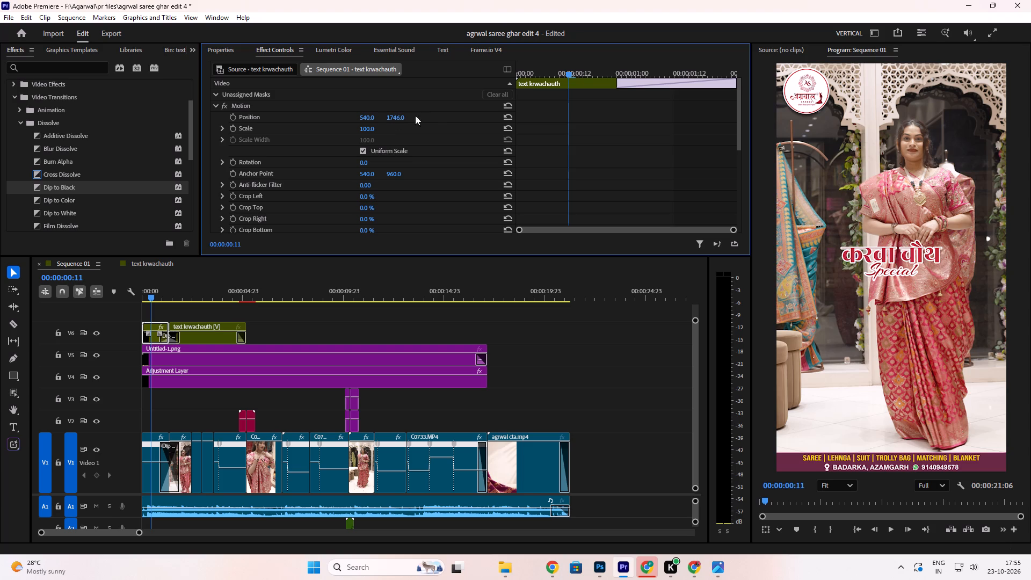
drag(400, 118, 392, 121)
drag(392, 121, 388, 122)
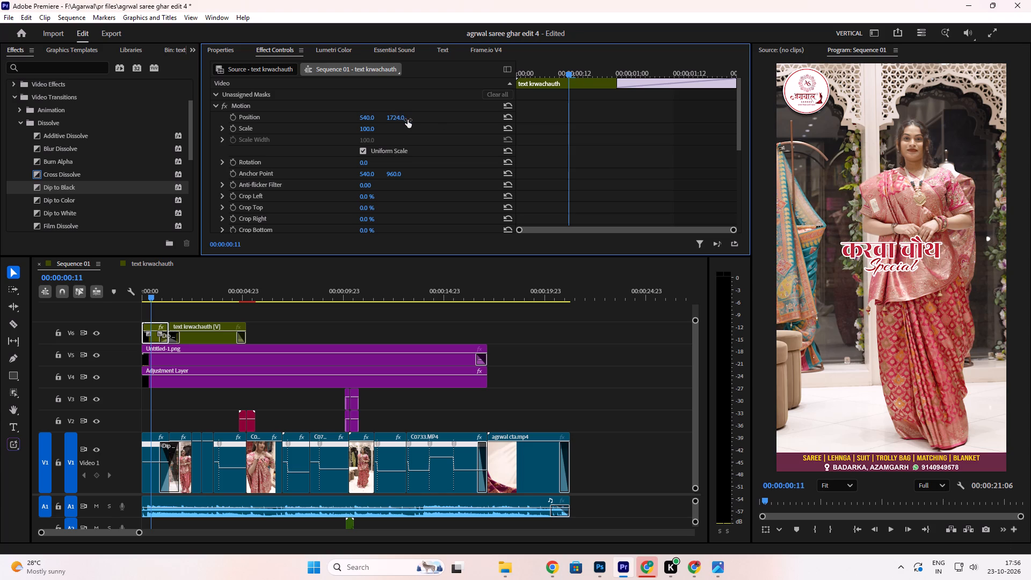
Play the sequence from the start twice to examine the lowered title over the opening shots.
drag(151, 297, 112, 331)
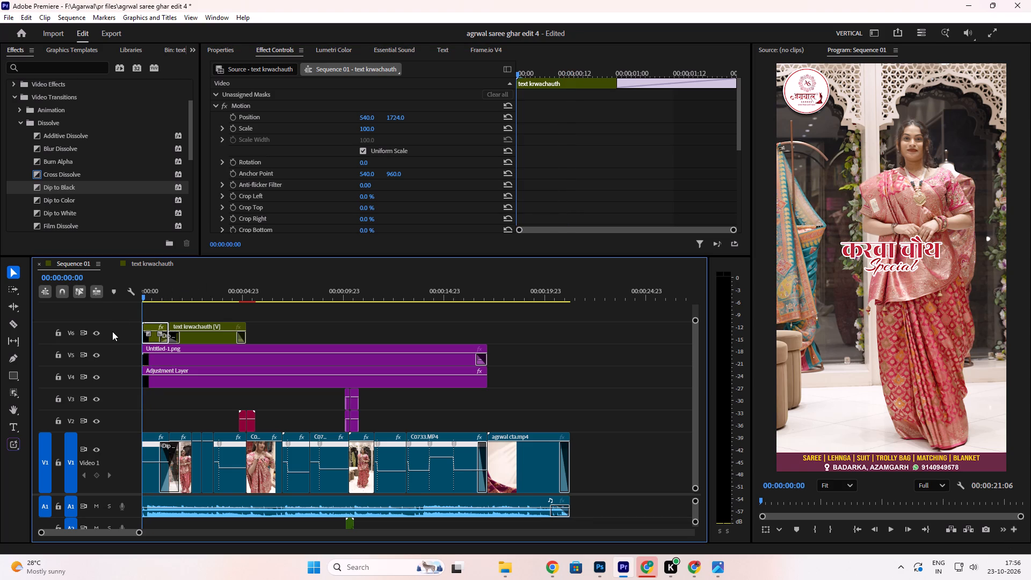
key(space)
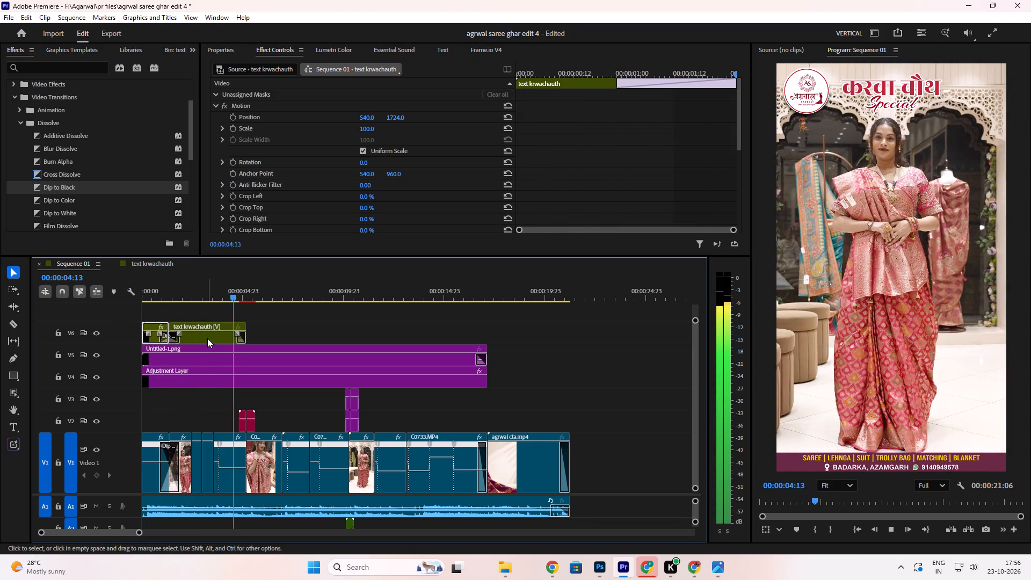
click(207, 338)
drag(166, 293, 122, 305)
key(space)
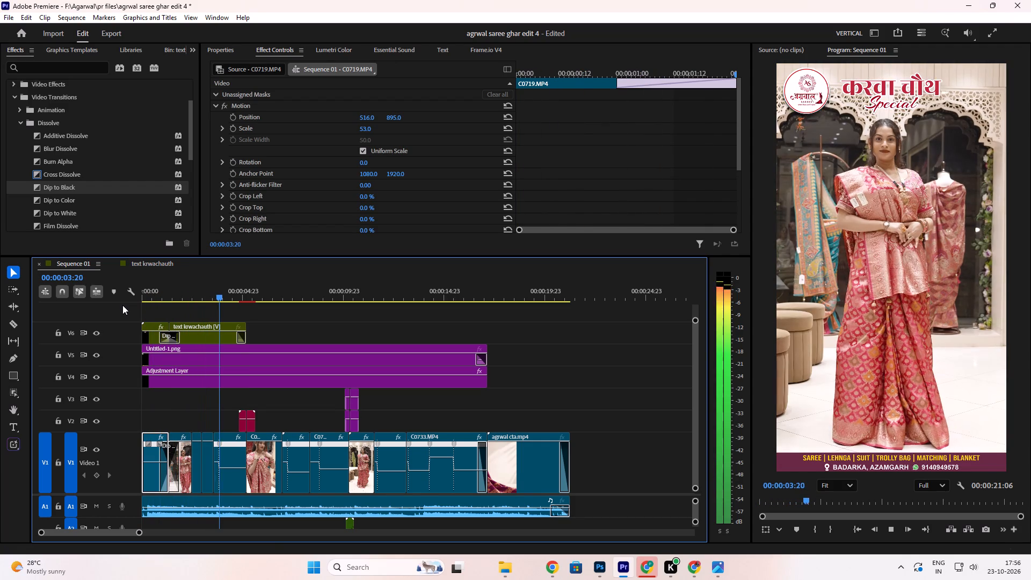
key(space)
Delete the second title clip on V6 and extend the first one to the start of the red V2 clip.
click(218, 337)
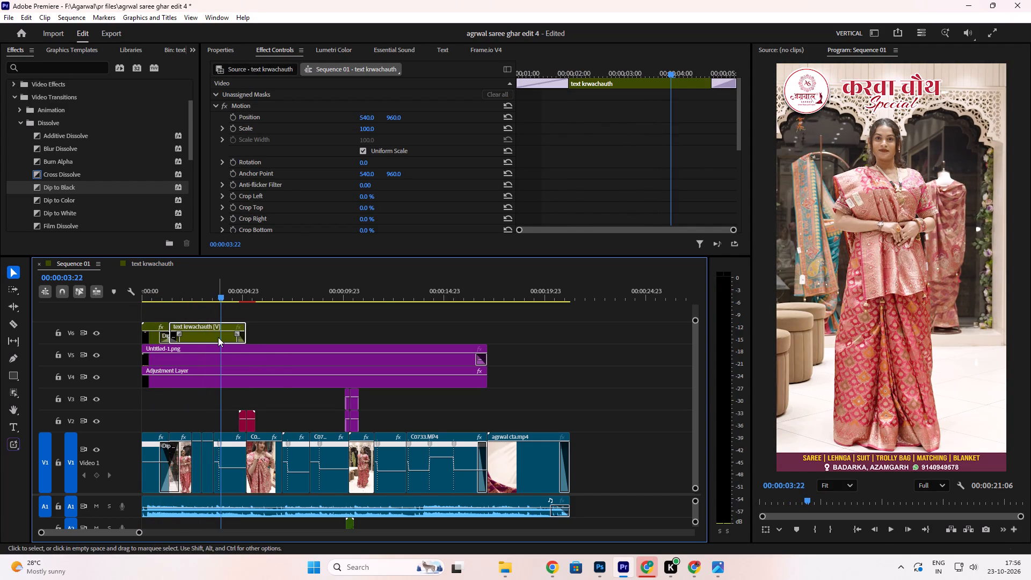
key(Delete)
drag(197, 295, 118, 307)
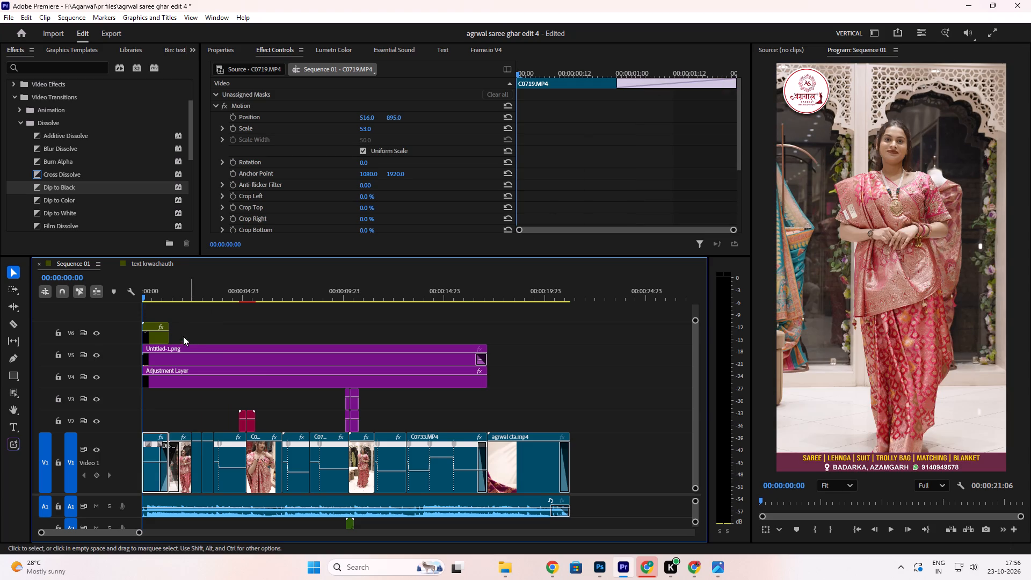
drag(171, 330, 241, 331)
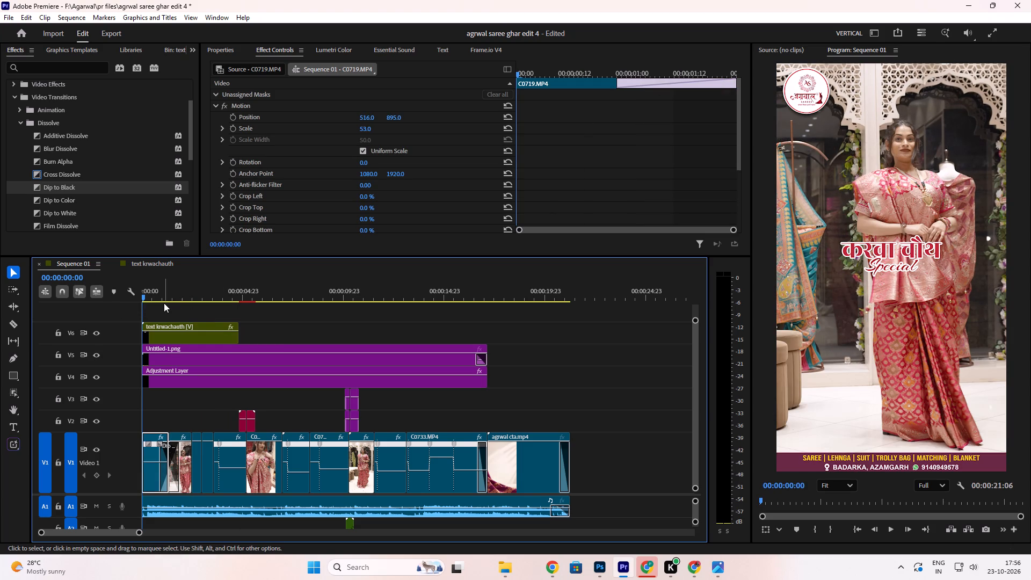
Play the opening shots from the sequence start to examine the extended title's placement.
key(space)
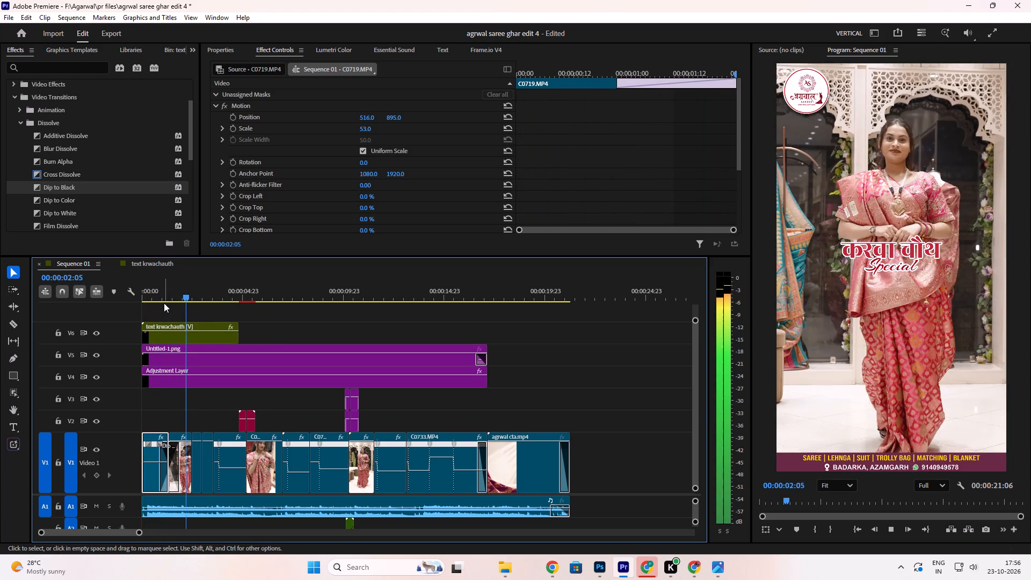
key(space)
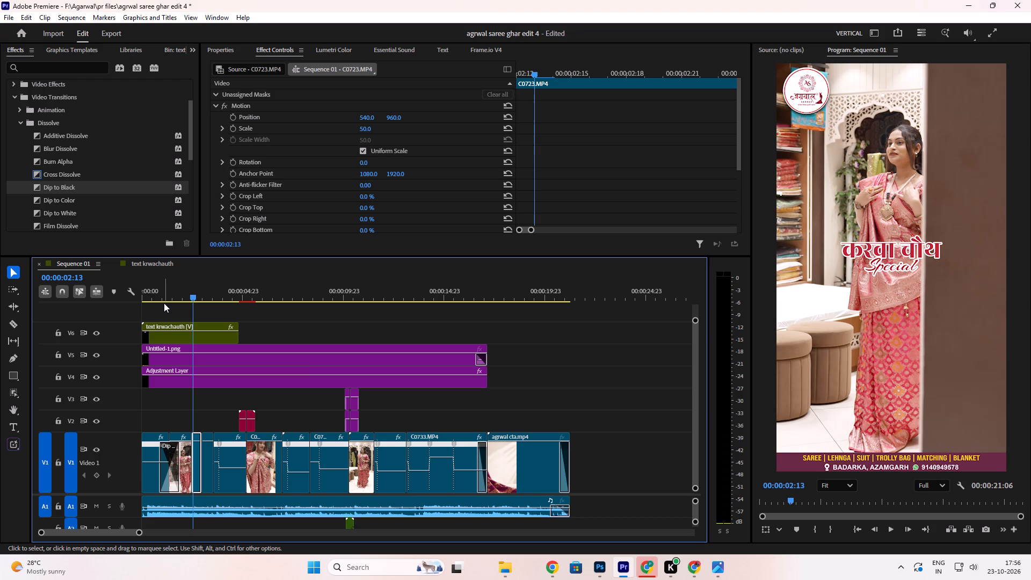
key(space)
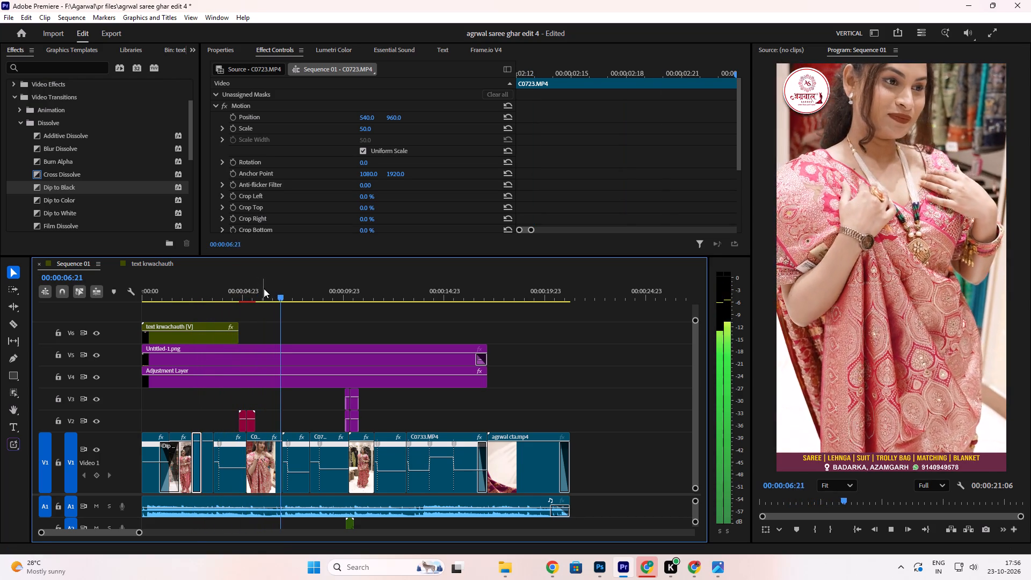
key(space)
Extend the end of the V6 title clip to a duration of about 00:00:09:17, and try to lengthen it further.
drag(240, 330, 500, 356)
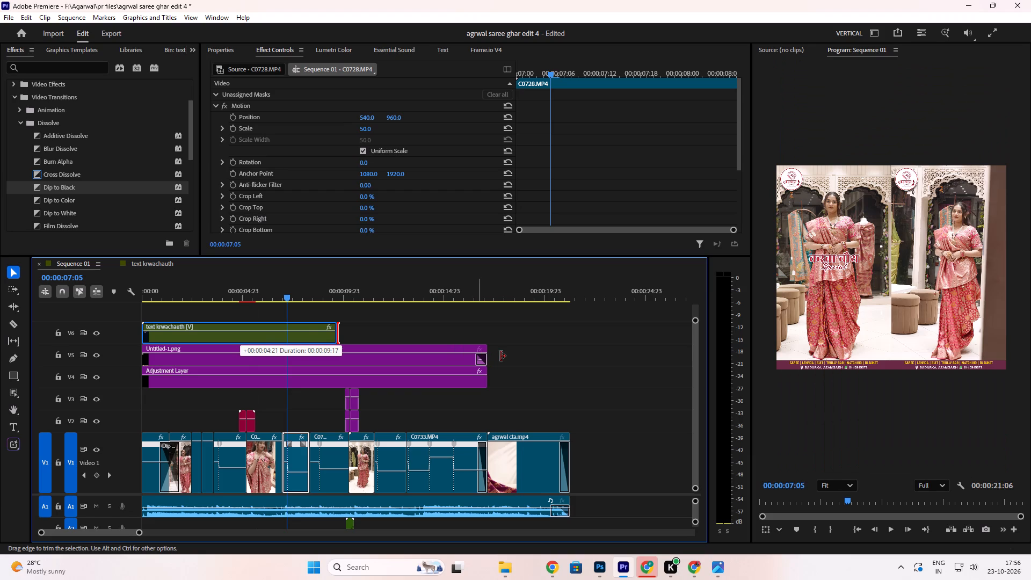
drag(500, 356, 490, 338)
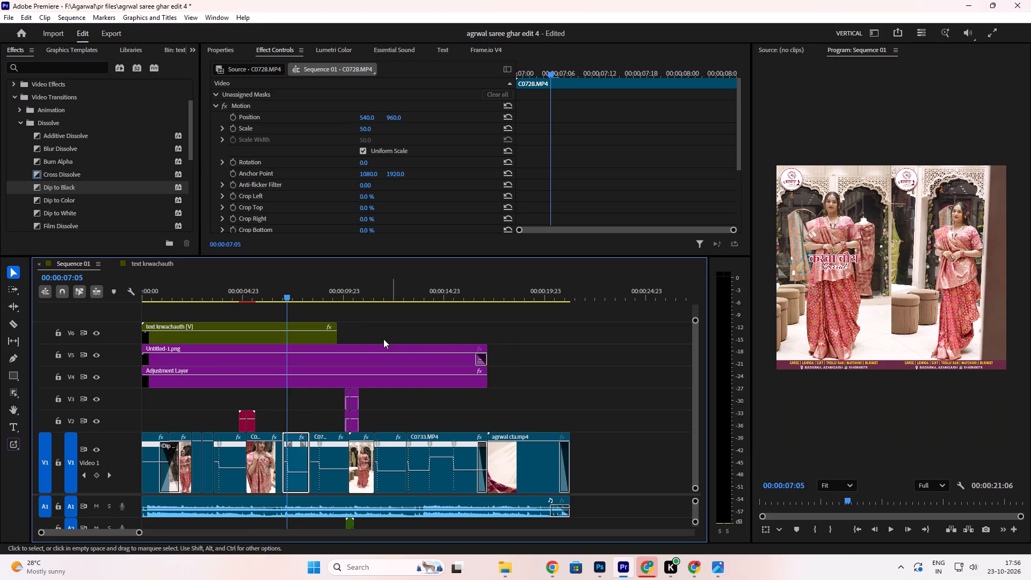
drag(338, 326, 373, 322)
Open the nested text krwachauth sequence and extend both text layers on V1 and V2 to about 00:00:26:18.
double_click(321, 339)
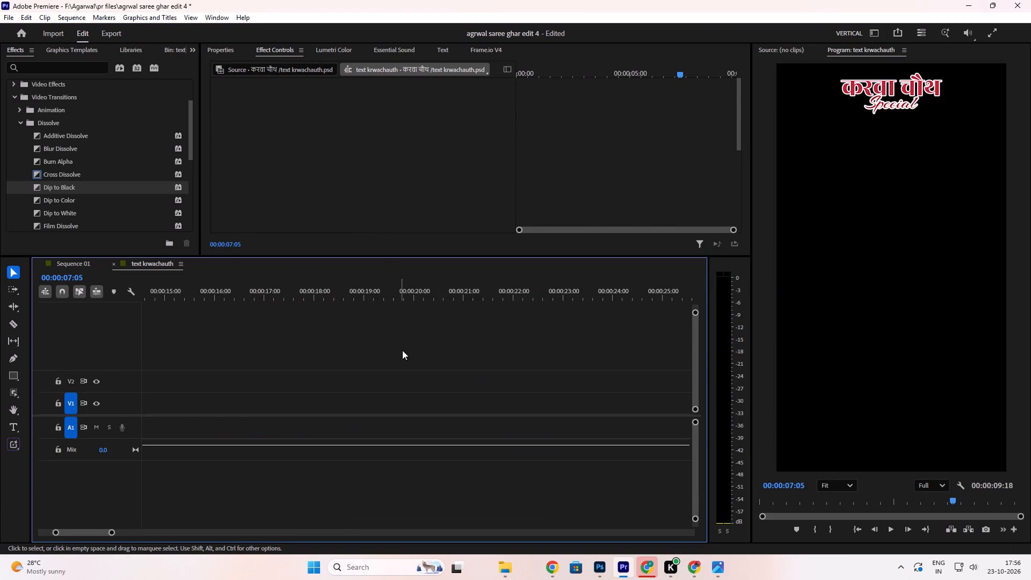
click(81, 265)
click(311, 329)
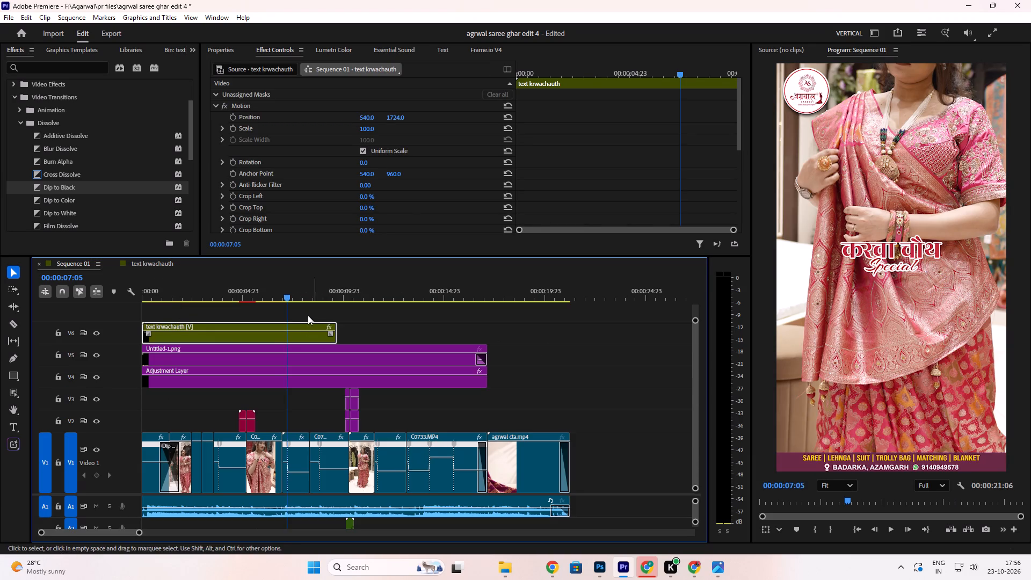
double_click(307, 337)
drag(174, 295, 70, 302)
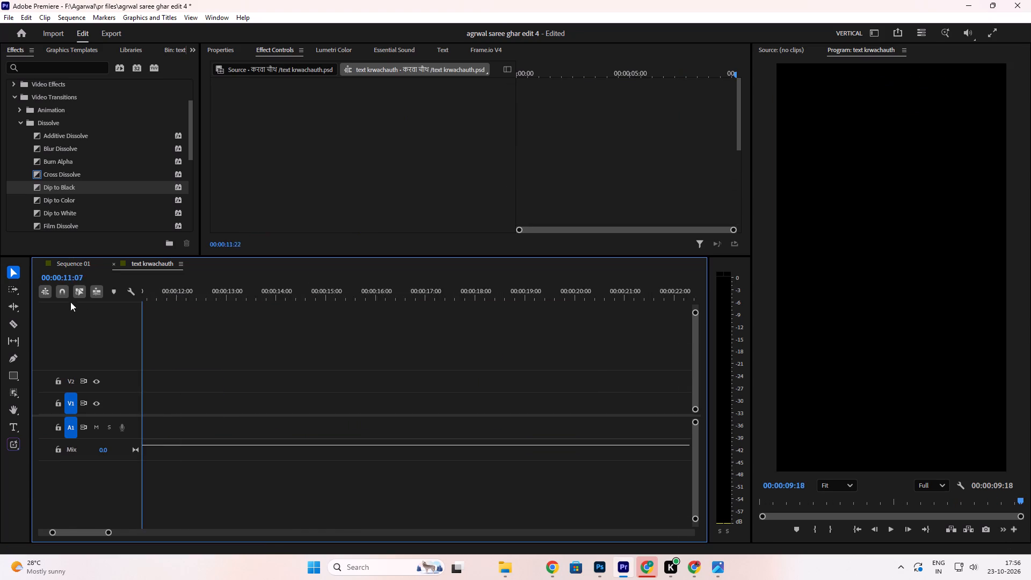
drag(70, 302, 61, 337)
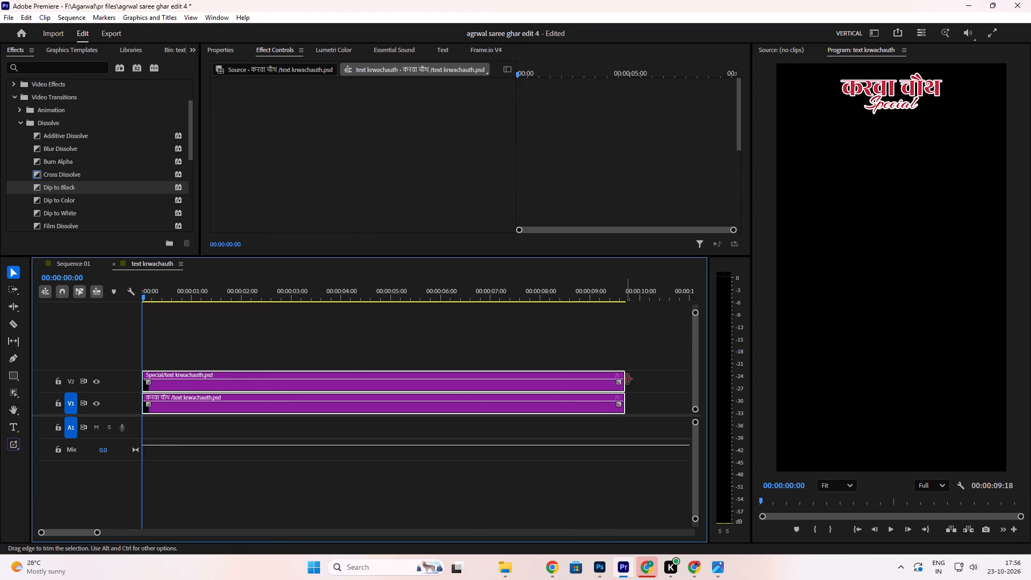
drag(628, 380, 648, 399)
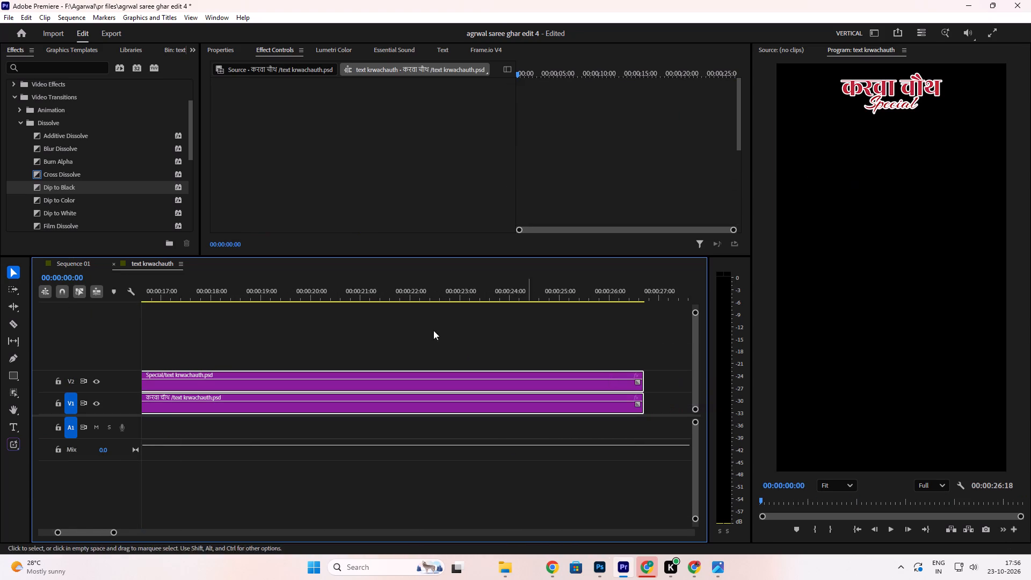
In Sequence 01, extend the V6 title clip to the end of the Untitled-1.png clip on V5, and save the project.
click(70, 265)
drag(338, 331, 457, 331)
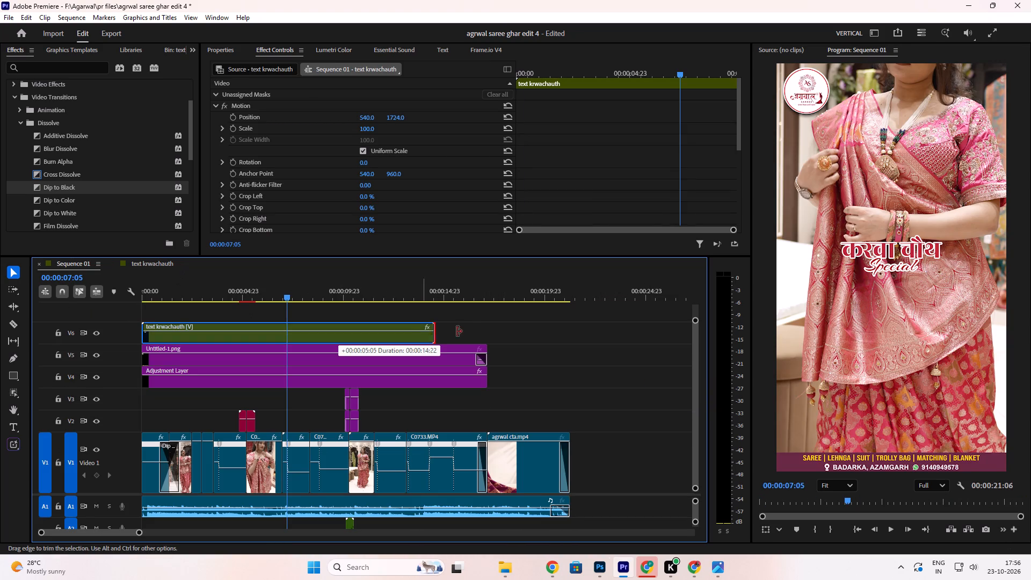
drag(457, 331, 488, 333)
drag(187, 294, 72, 317)
key(ctrl+s)
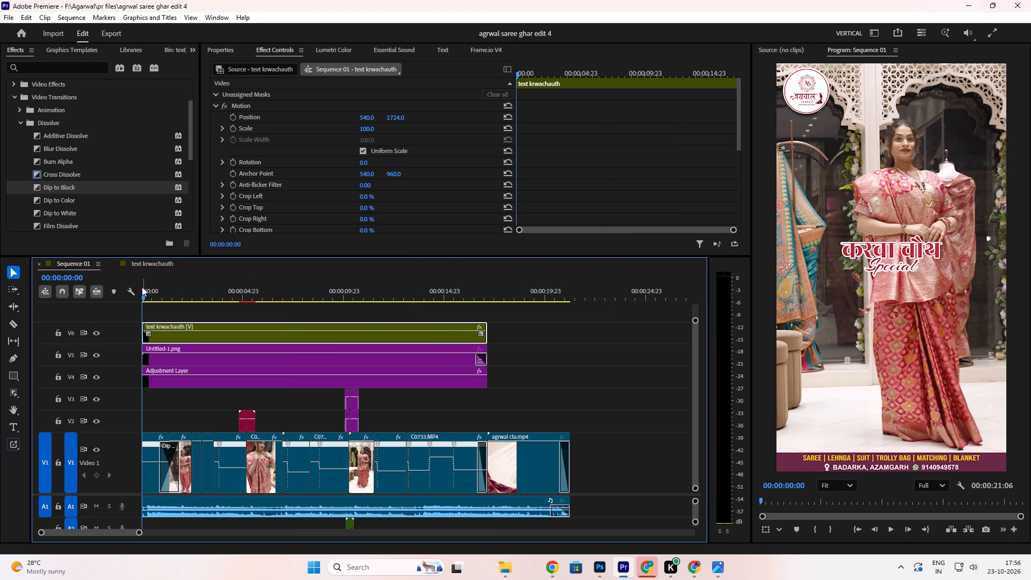
Play Sequence 01 from the start through to the closing card, and replay the opening shots to examine the extended title.
key(space)
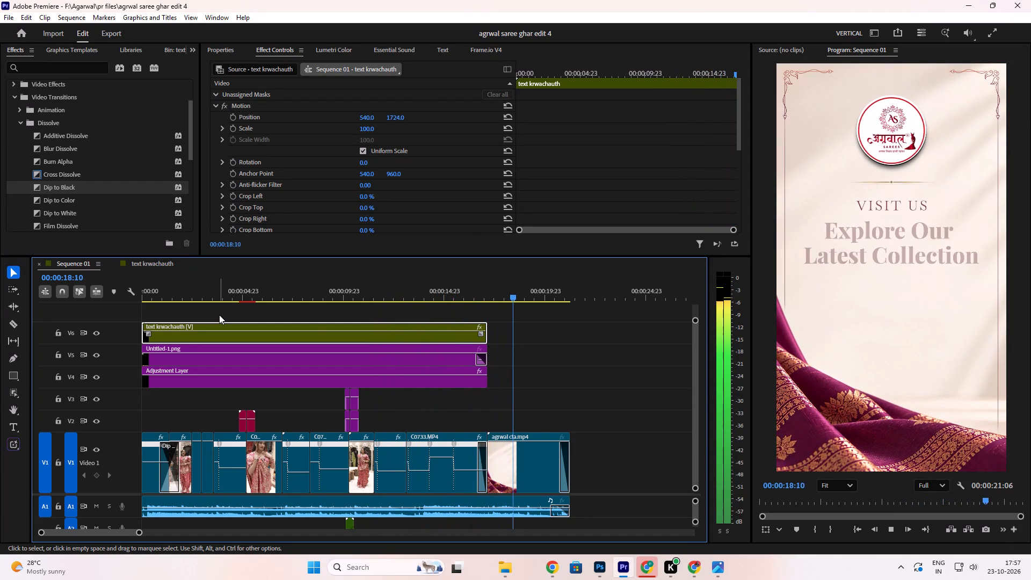
key(space)
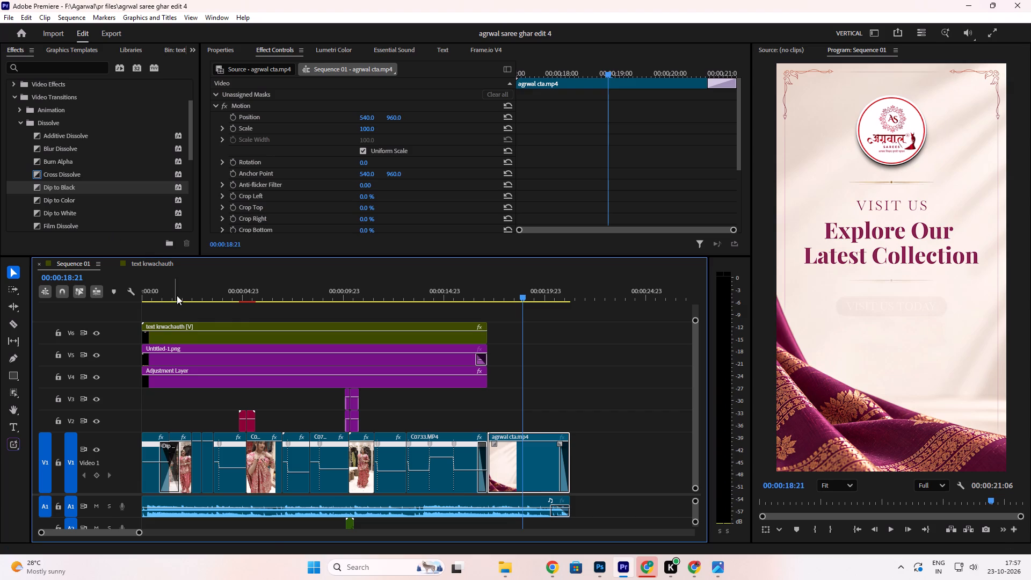
drag(175, 295, 86, 320)
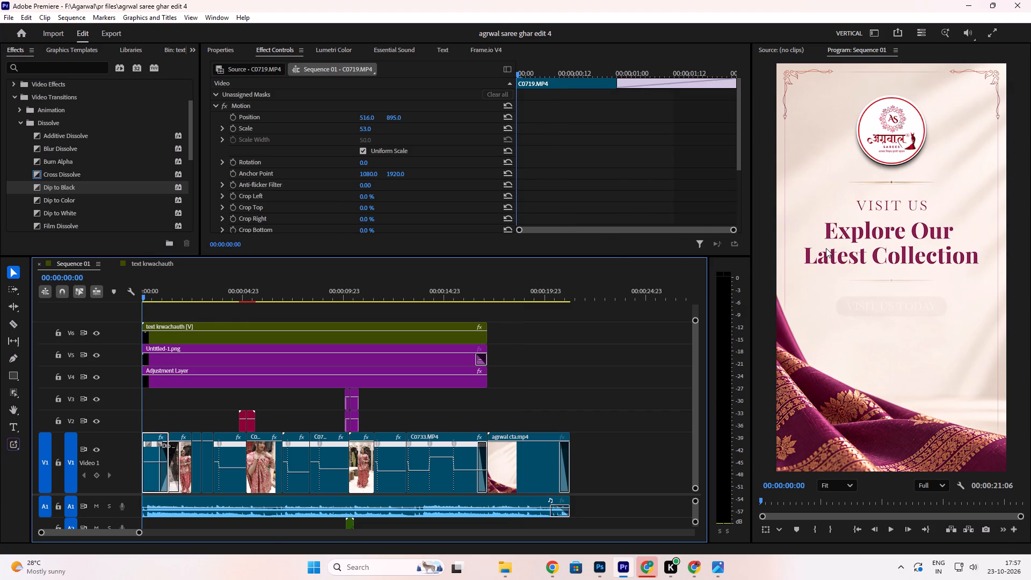
key(space)
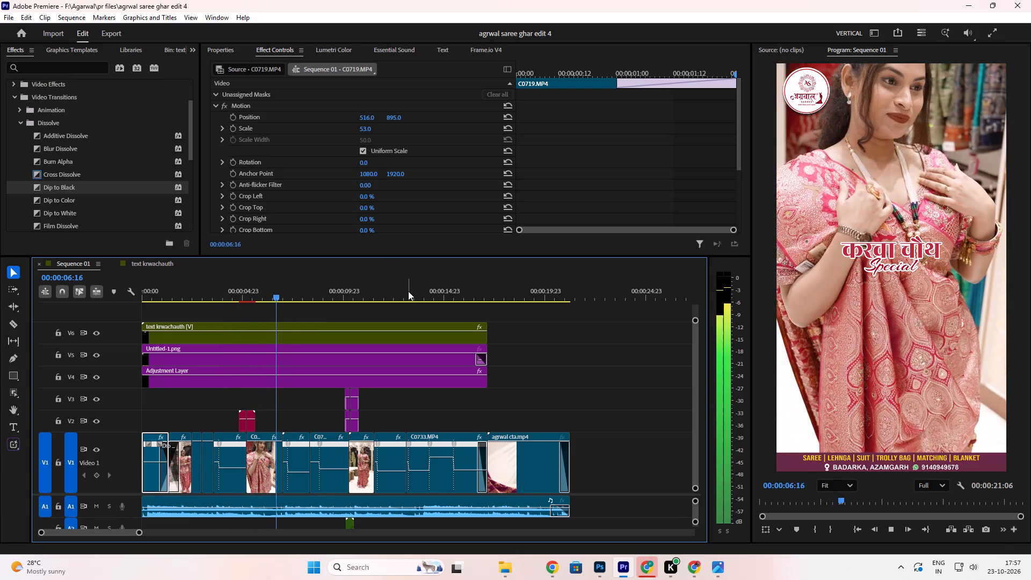
key(space)
drag(191, 294, 188, 294)
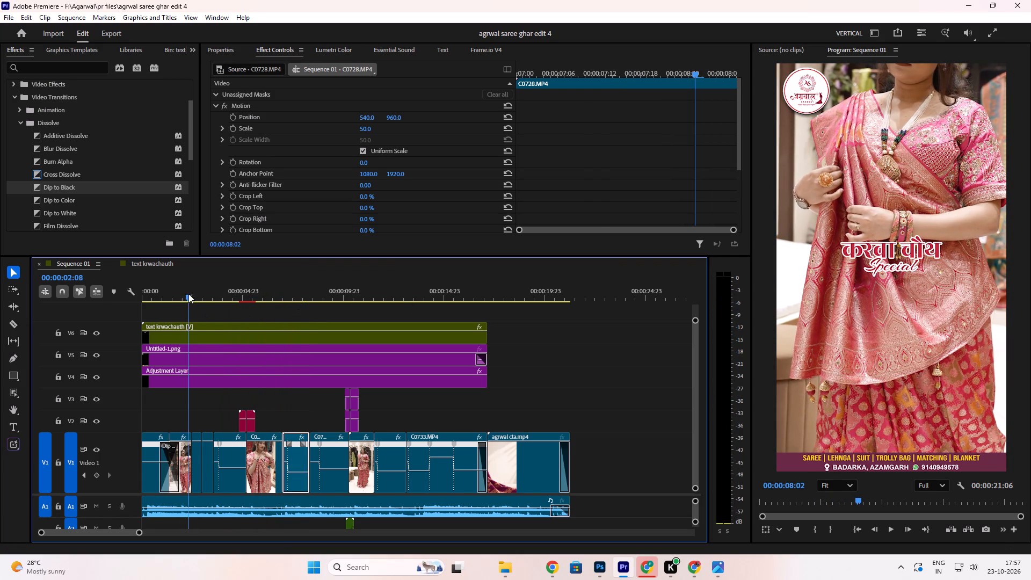
drag(188, 294, 141, 311)
key(space)
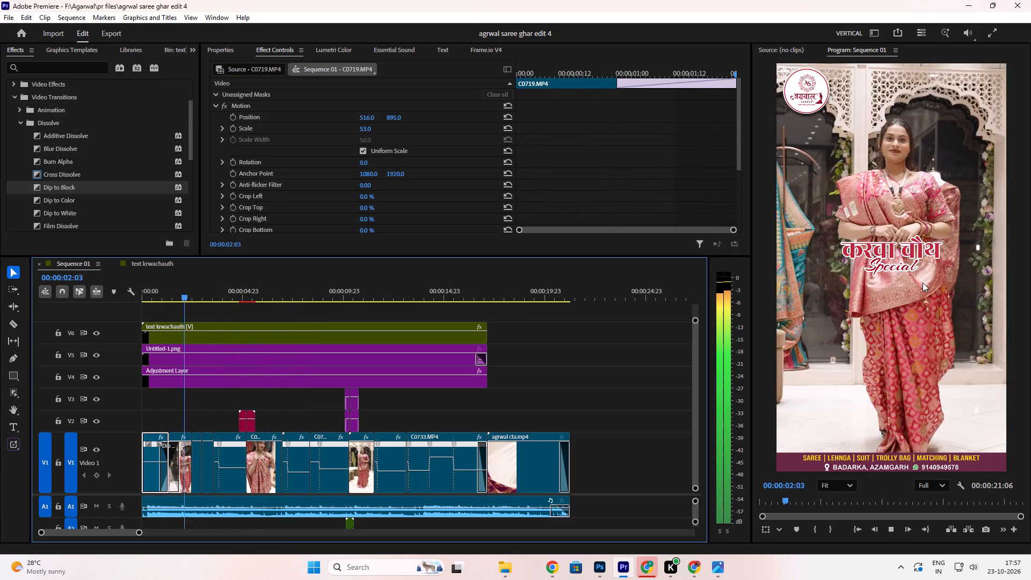
key(space)
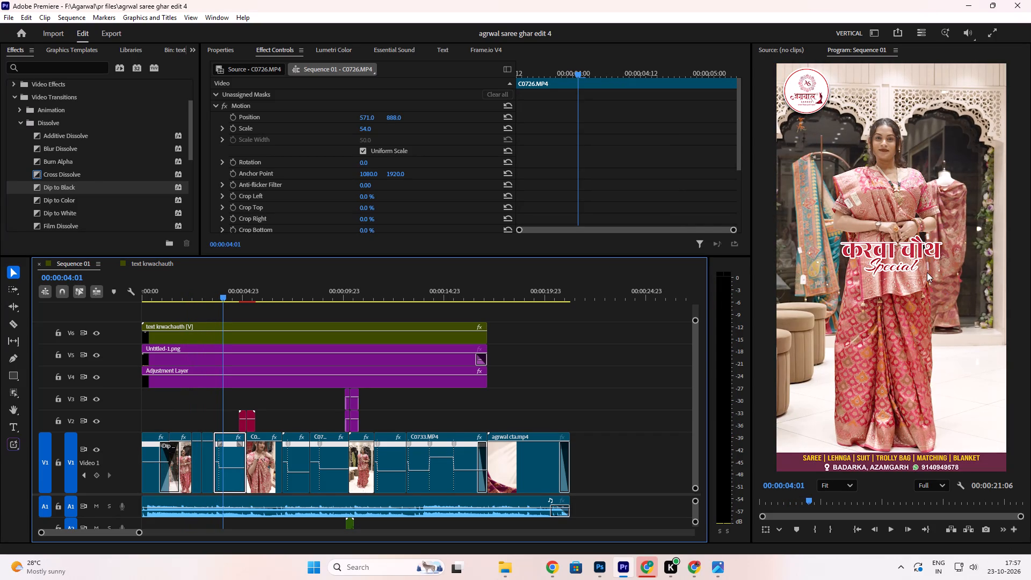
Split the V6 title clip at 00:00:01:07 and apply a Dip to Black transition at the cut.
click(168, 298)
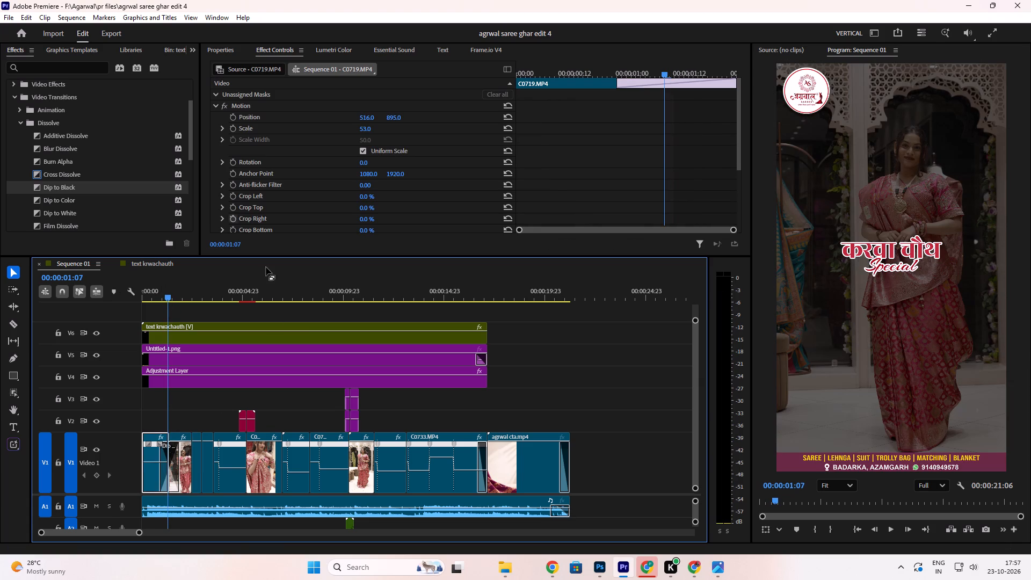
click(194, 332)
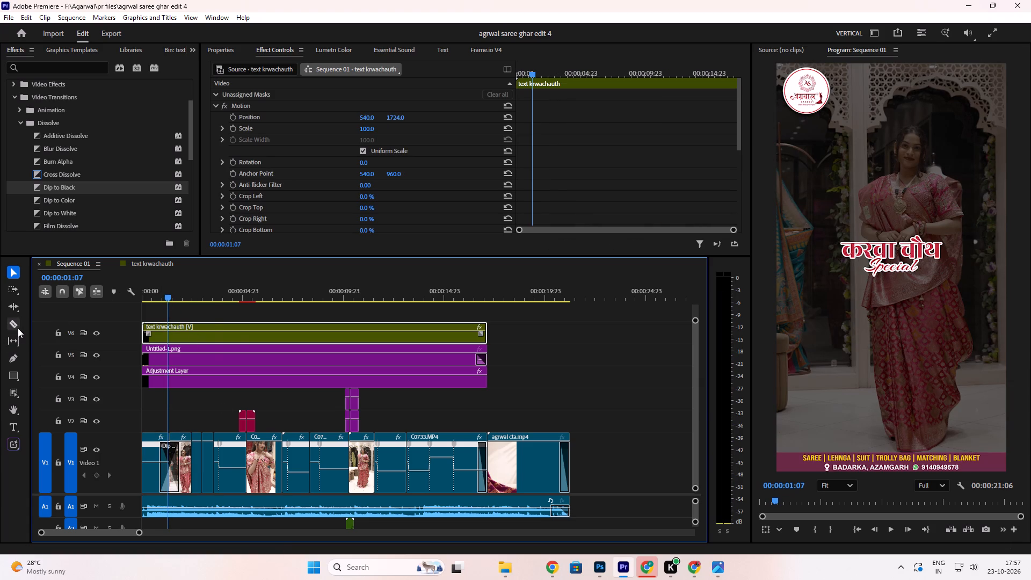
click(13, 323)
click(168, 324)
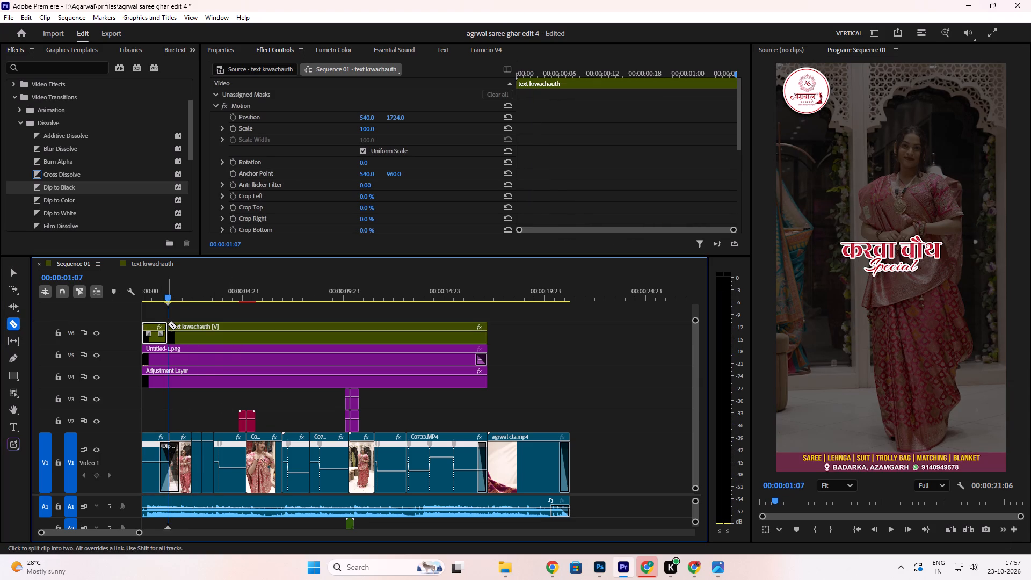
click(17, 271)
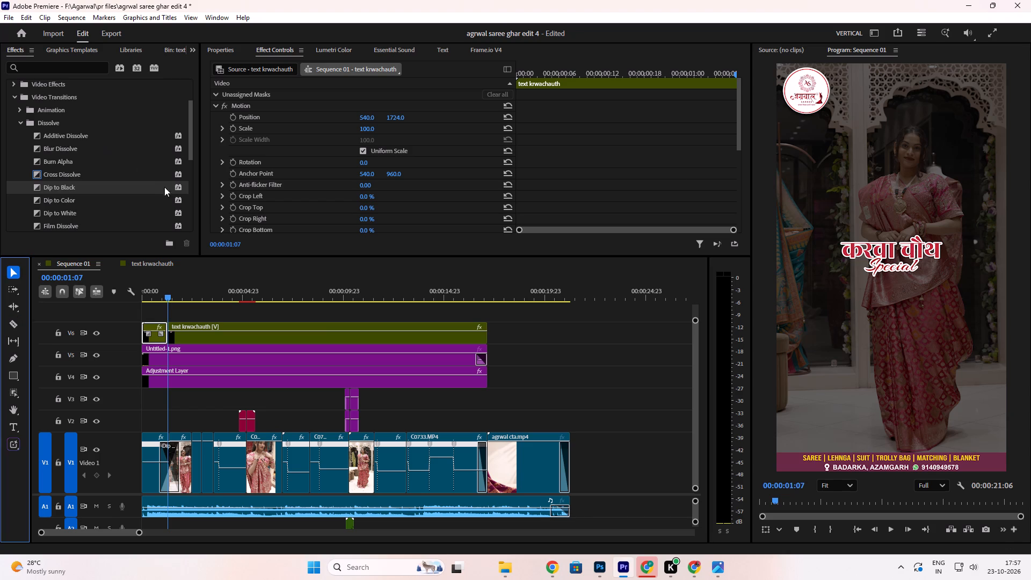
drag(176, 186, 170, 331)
Play the opening shots from the start to examine the title's Dip to Black transition.
drag(167, 295, 113, 307)
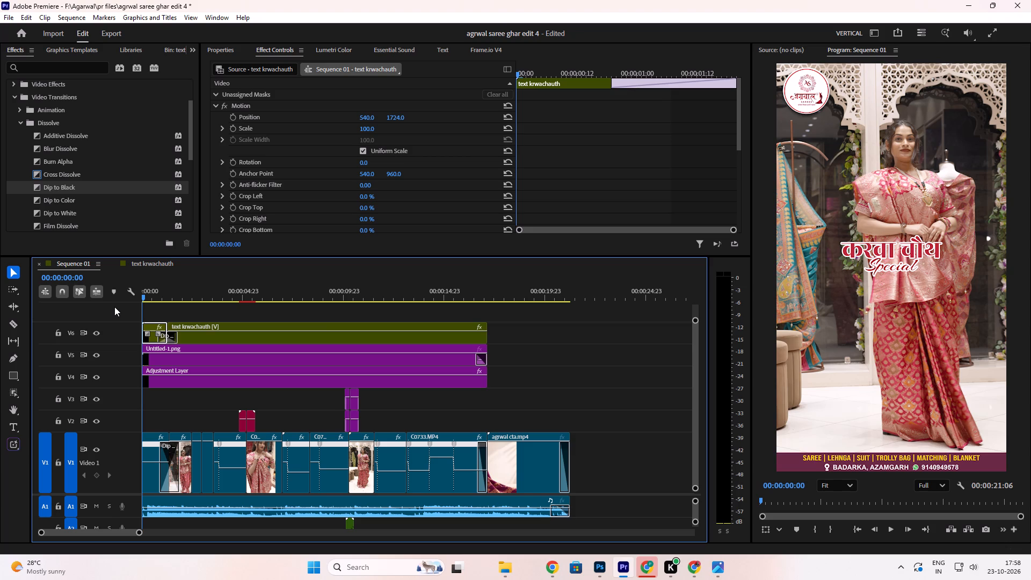
key(space)
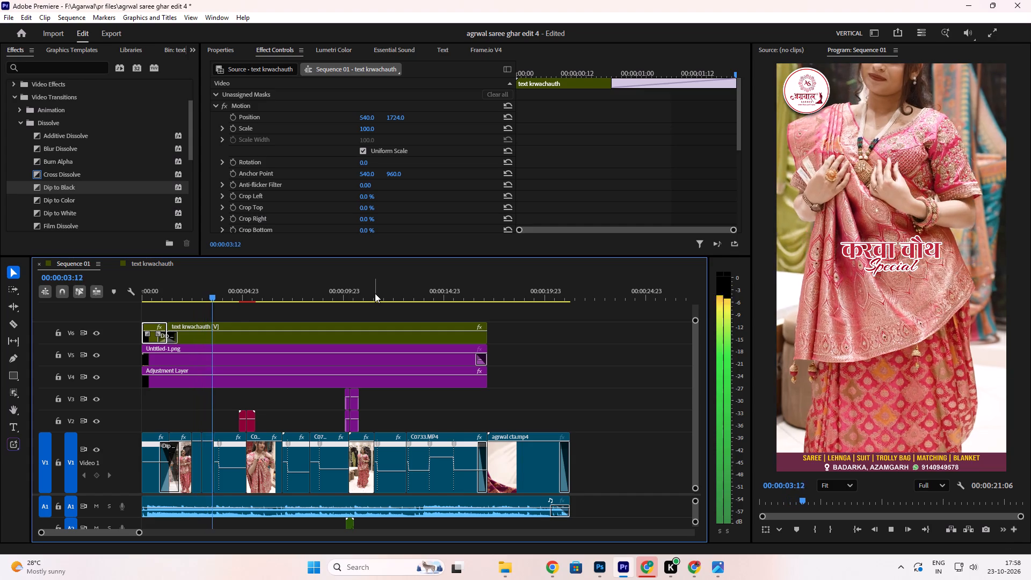
key(space)
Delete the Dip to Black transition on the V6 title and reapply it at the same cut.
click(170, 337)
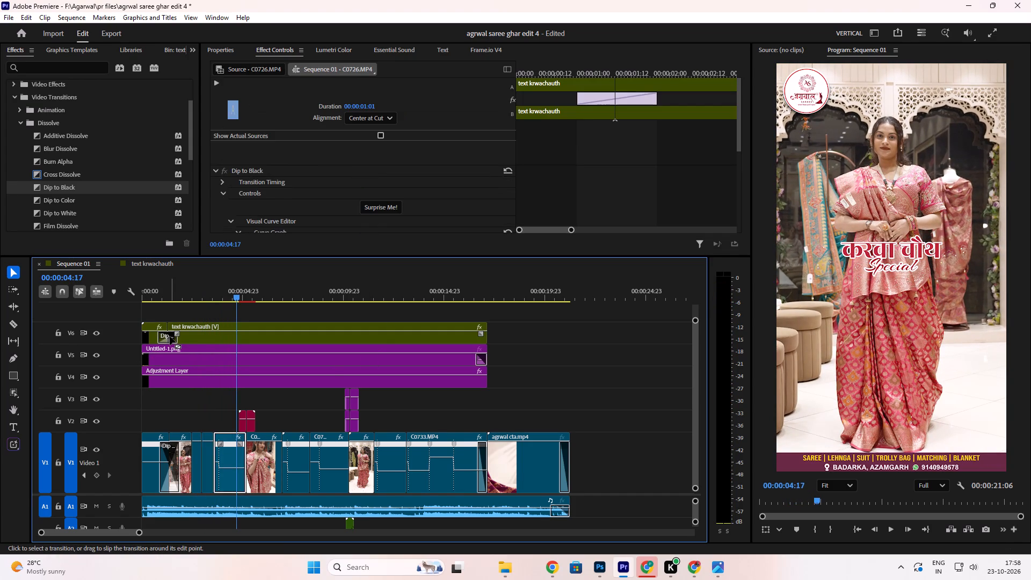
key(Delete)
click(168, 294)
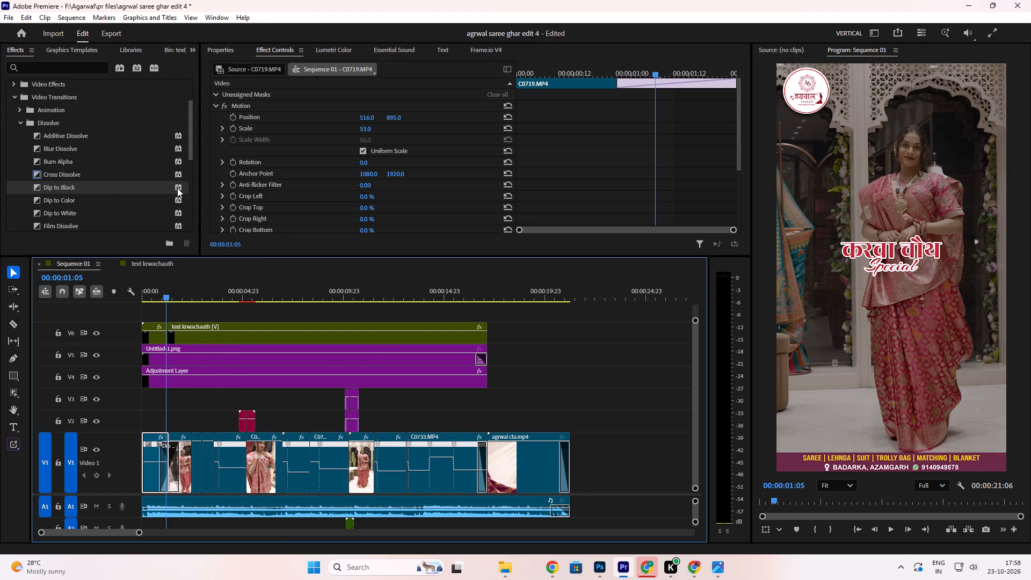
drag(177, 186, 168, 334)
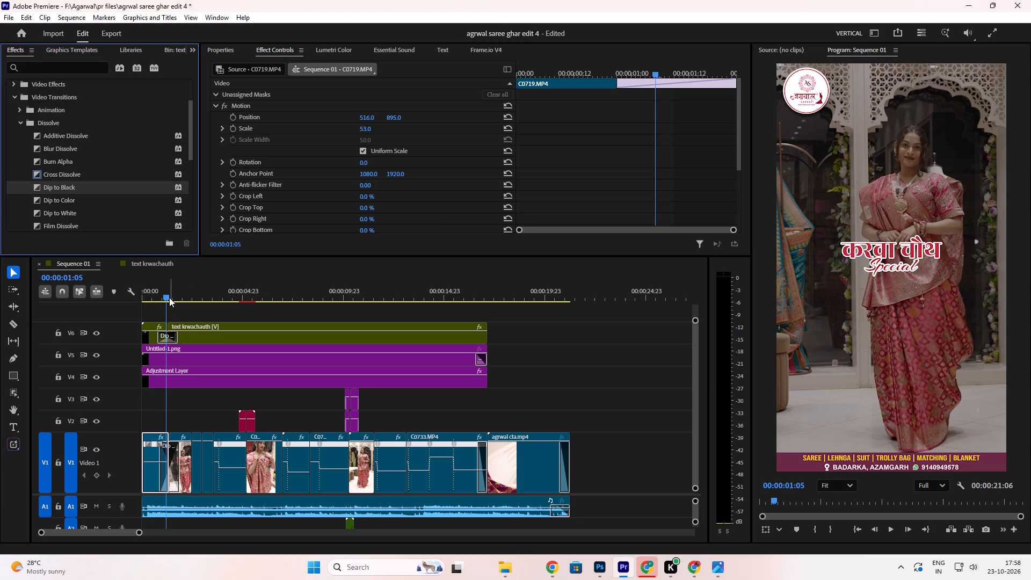
Play the opening shots from the start twice to examine the reapplied title transition.
drag(164, 297, 121, 311)
key(space)
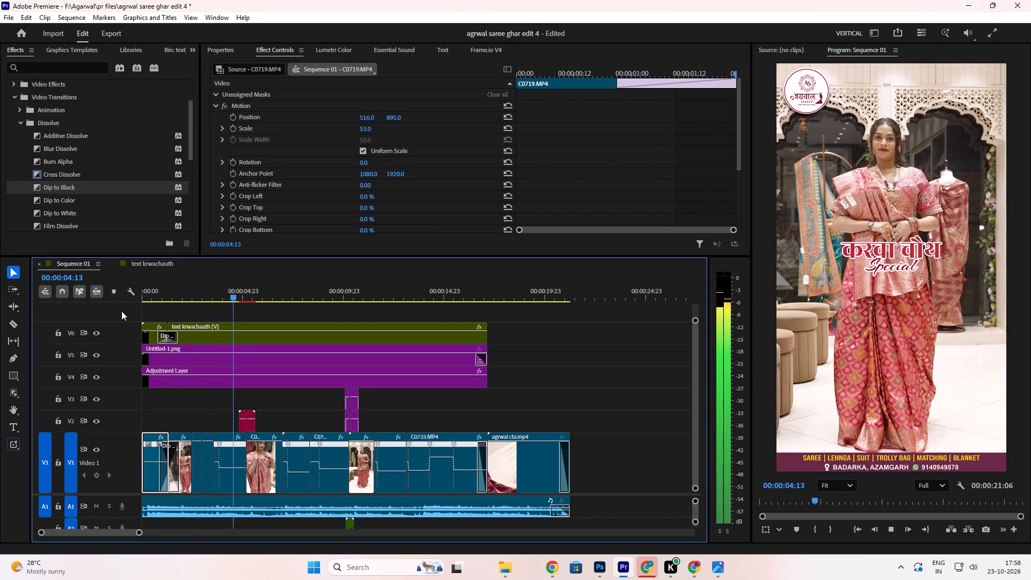
key(space)
drag(163, 295, 100, 318)
key(space)
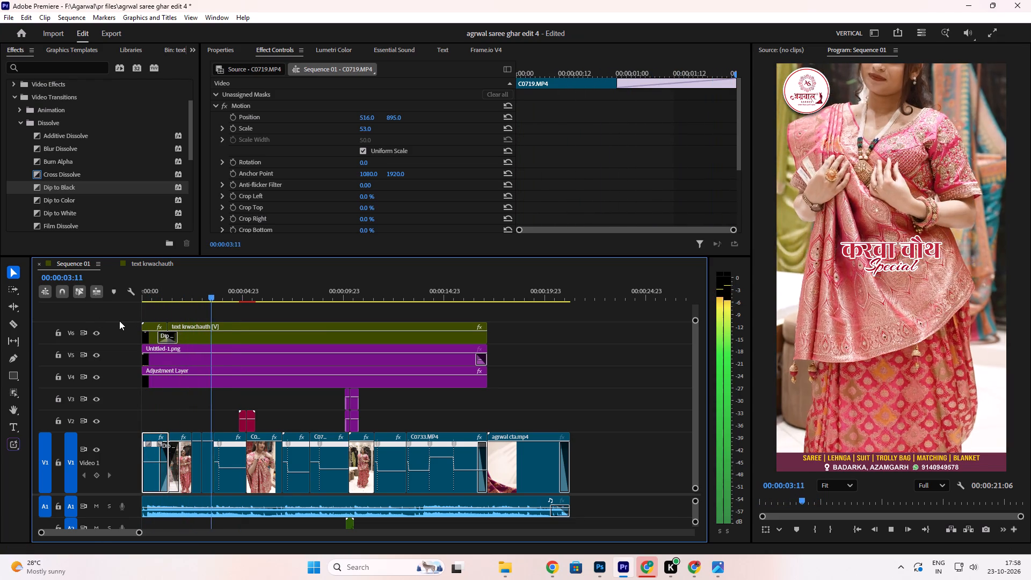
key(space)
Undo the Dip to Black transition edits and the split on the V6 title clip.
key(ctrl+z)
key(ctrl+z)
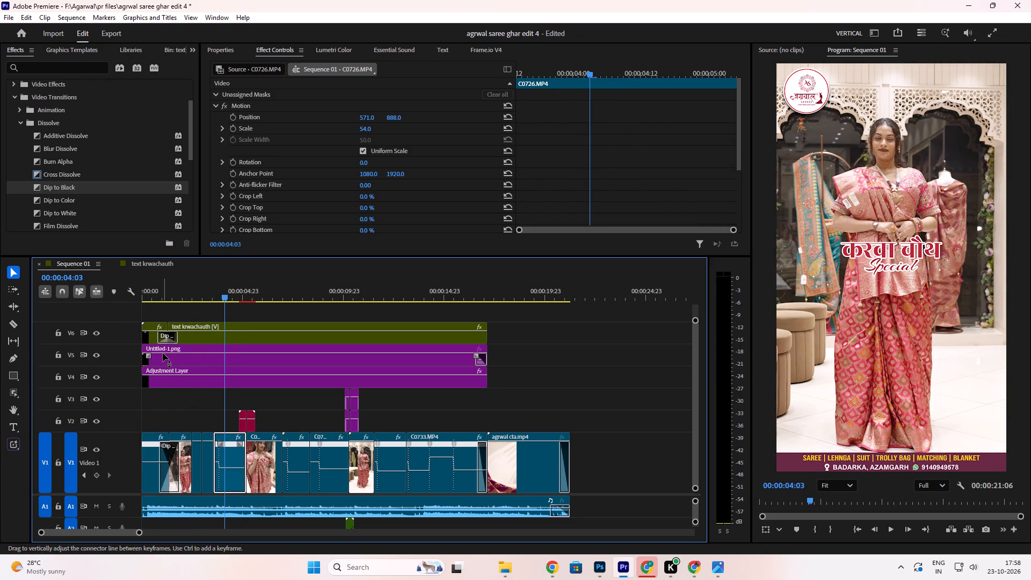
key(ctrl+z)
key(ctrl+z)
Play the sequence from the start twice to examine the uncut title over the saree shots.
drag(163, 285, 115, 325)
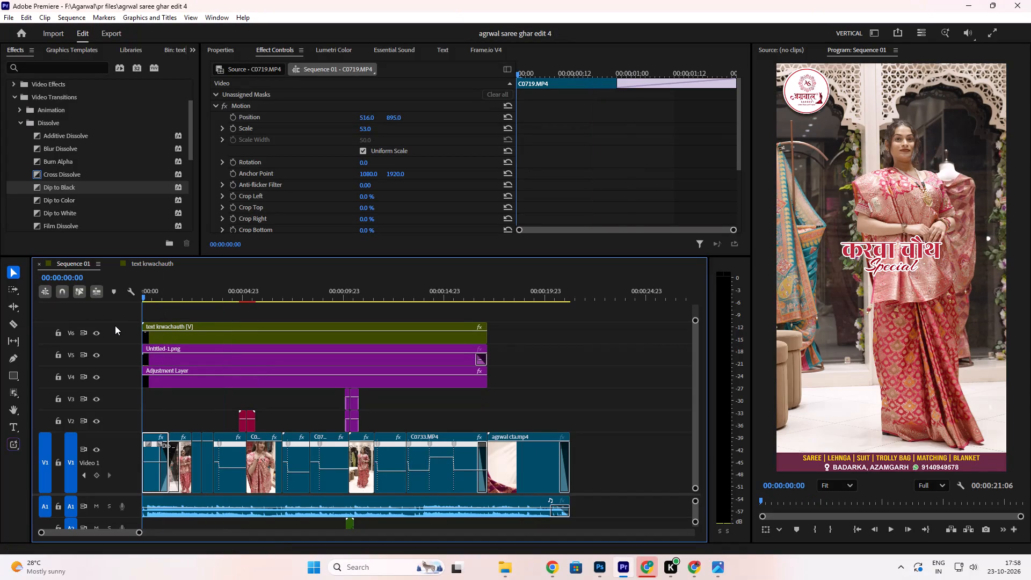
key(space)
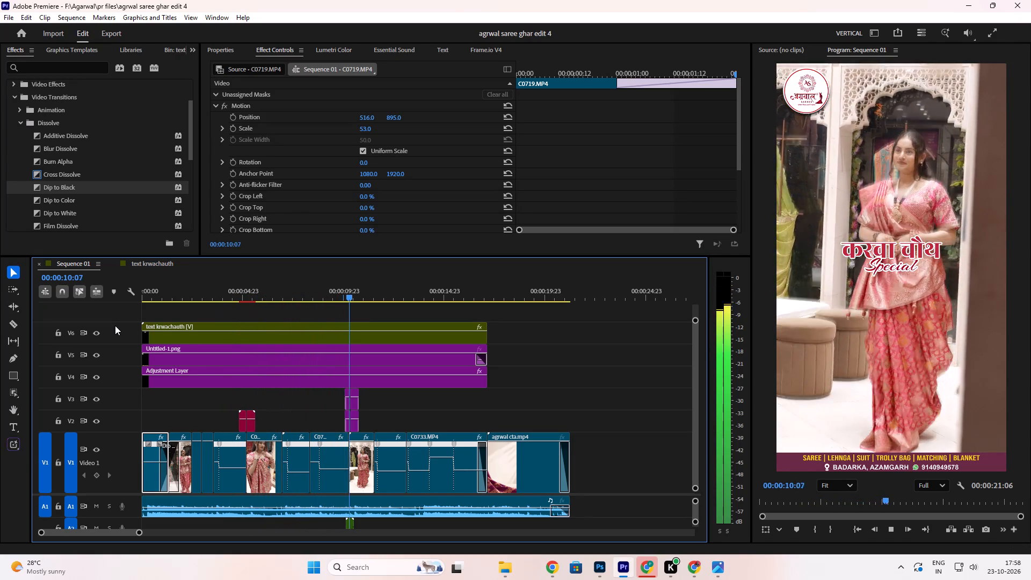
key(space)
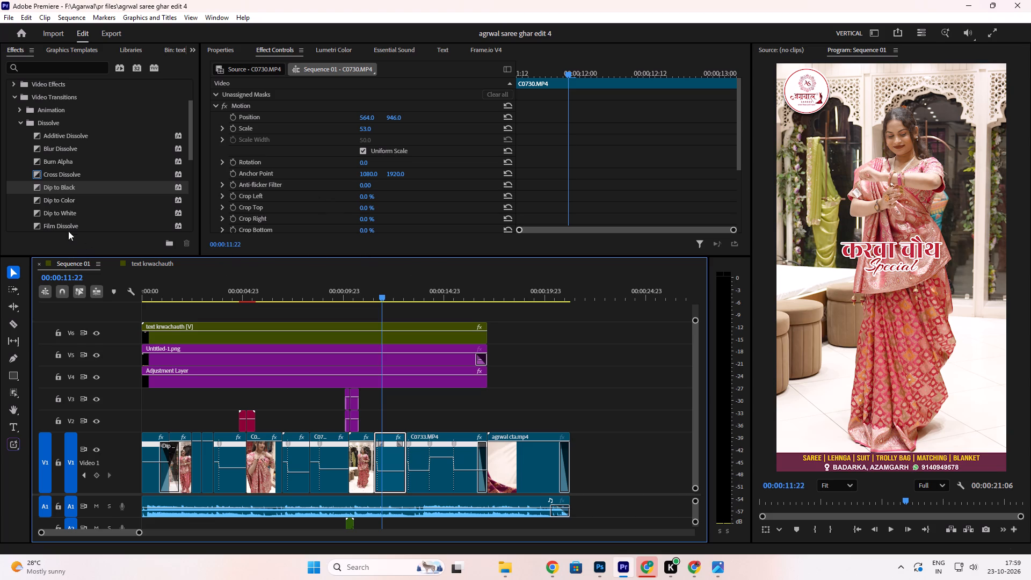
drag(148, 295, 105, 321)
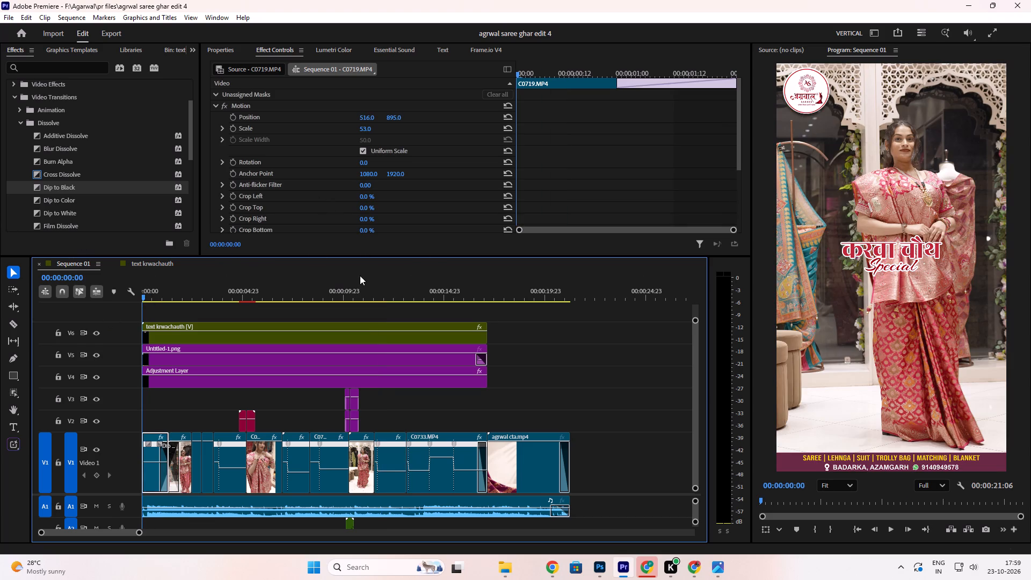
key(space)
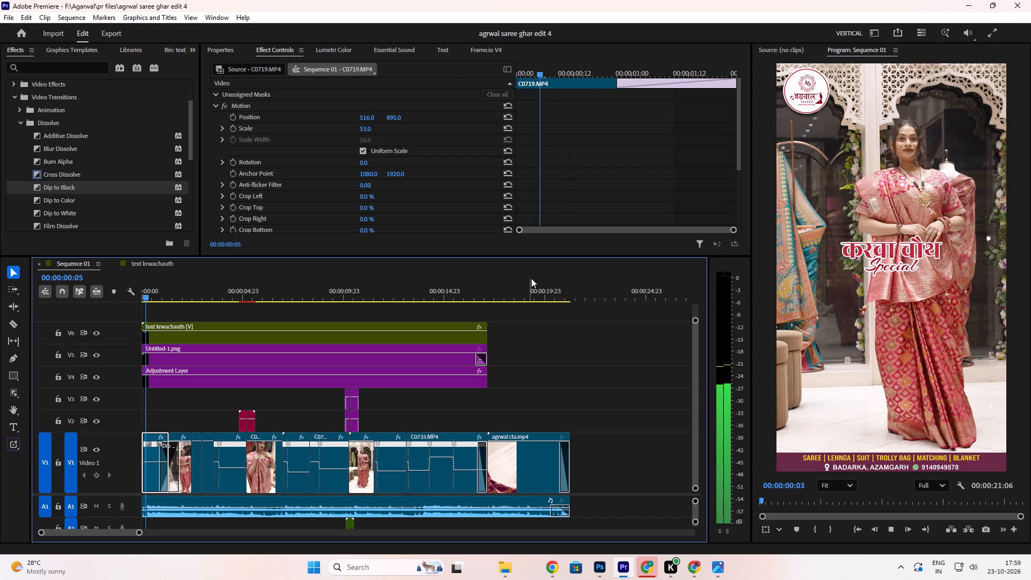
key(space)
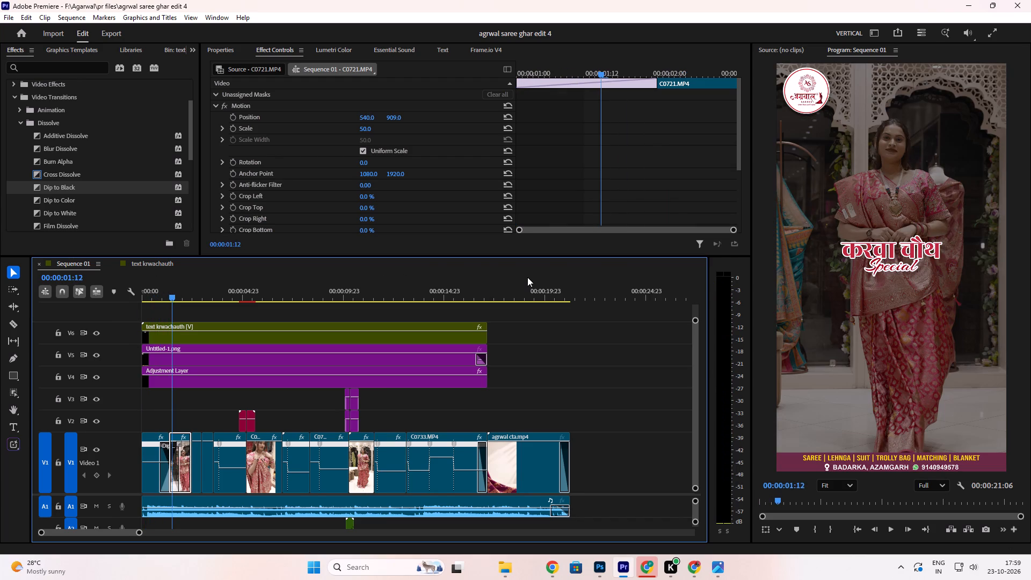
Save the project and open the export settings for Sequence 01.
key(ctrl+s)
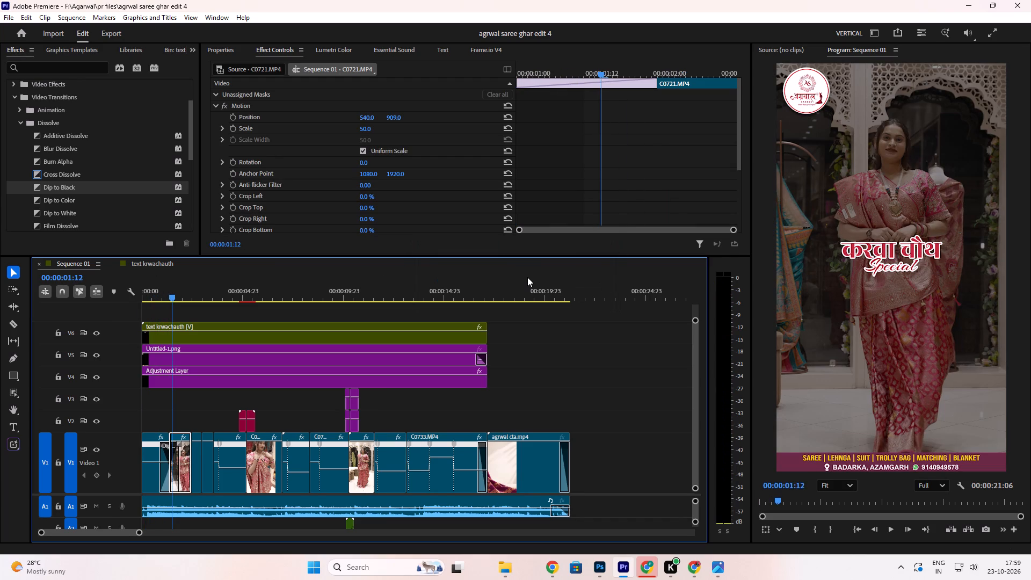
key(ctrl+m)
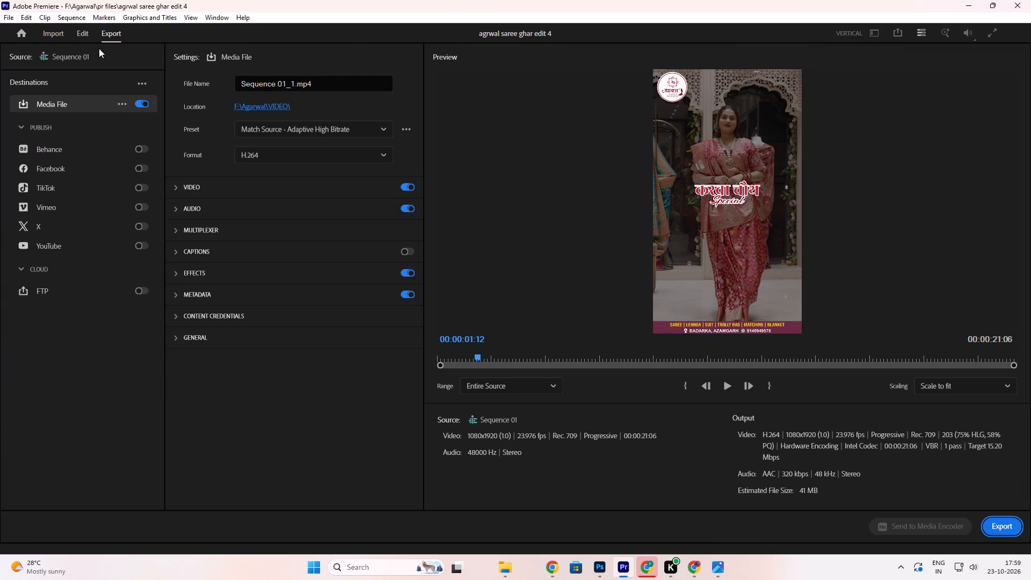
Close Adobe Premiere.
click(1018, 6)
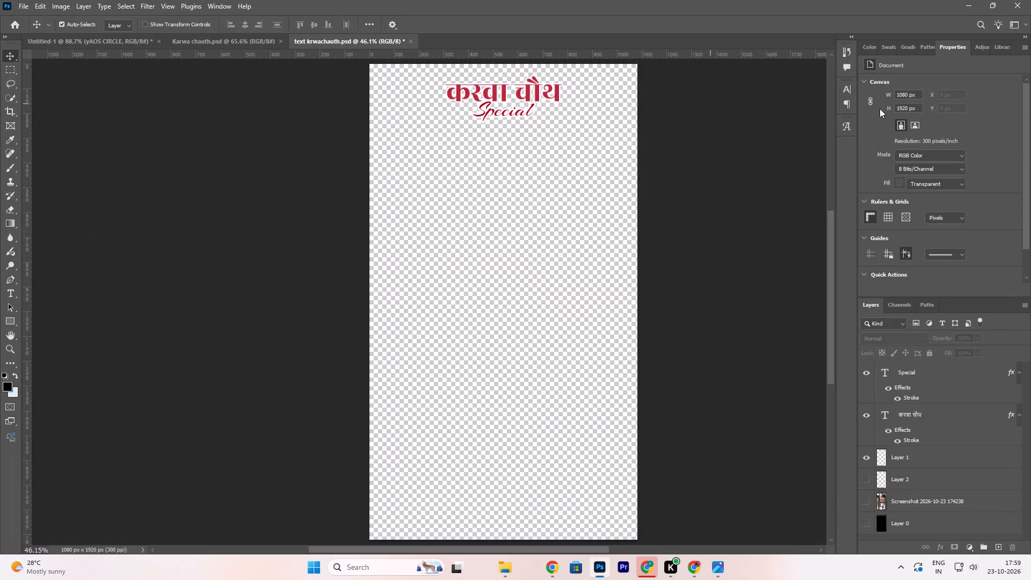
Switch to Adobe Premiere and open the recent project agrwal saree ghar edit 4.
click(623, 568)
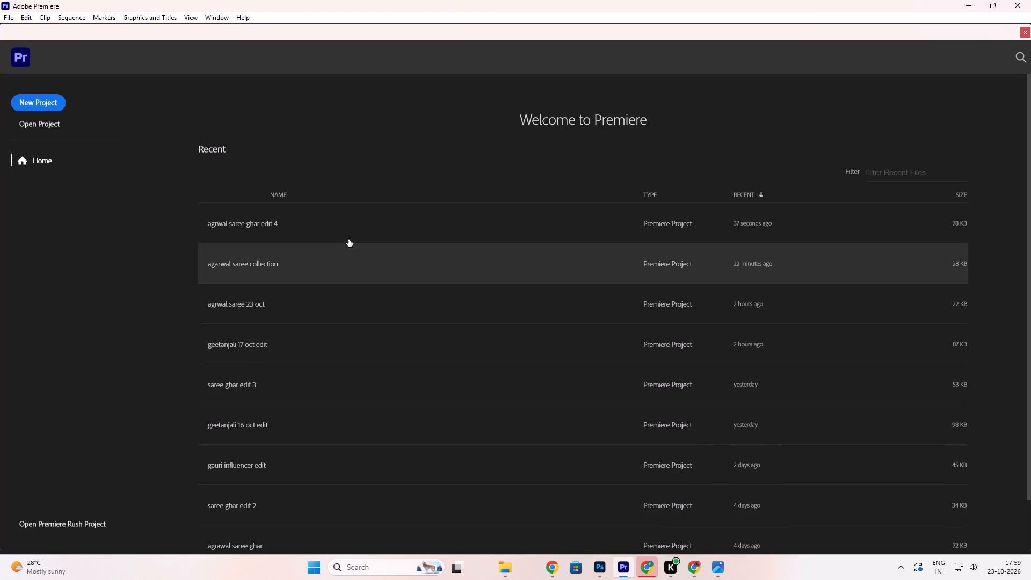
click(346, 231)
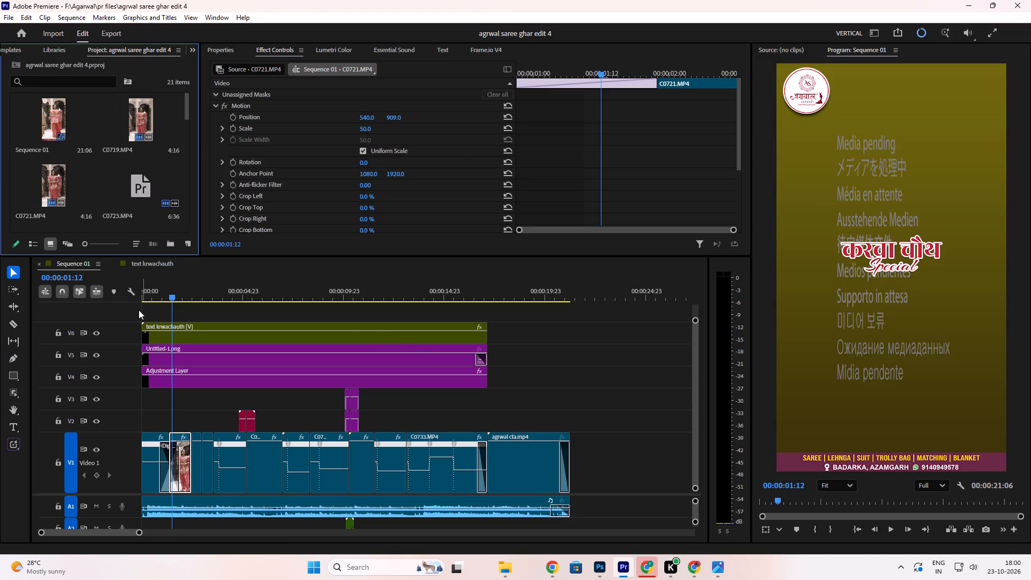
Play the sequence from the start, add a short transition at the end of the V6 title clip, and save the project.
drag(151, 293, 92, 310)
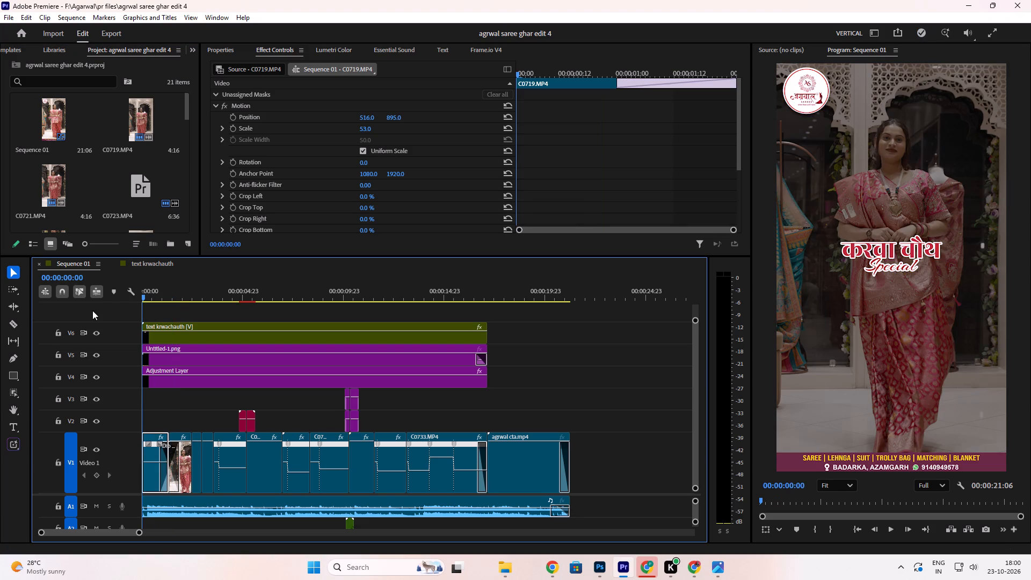
key(space)
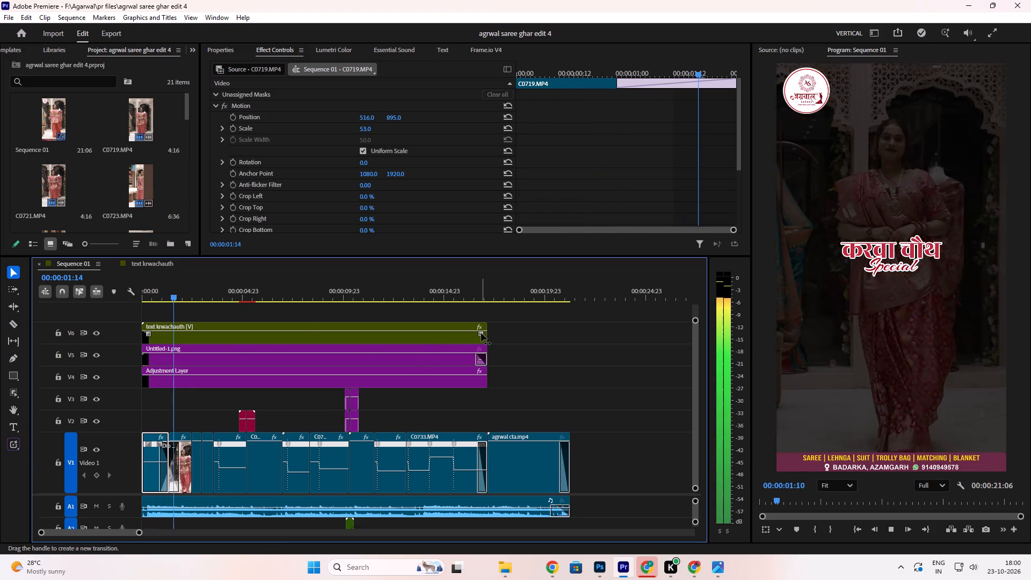
drag(481, 333, 475, 335)
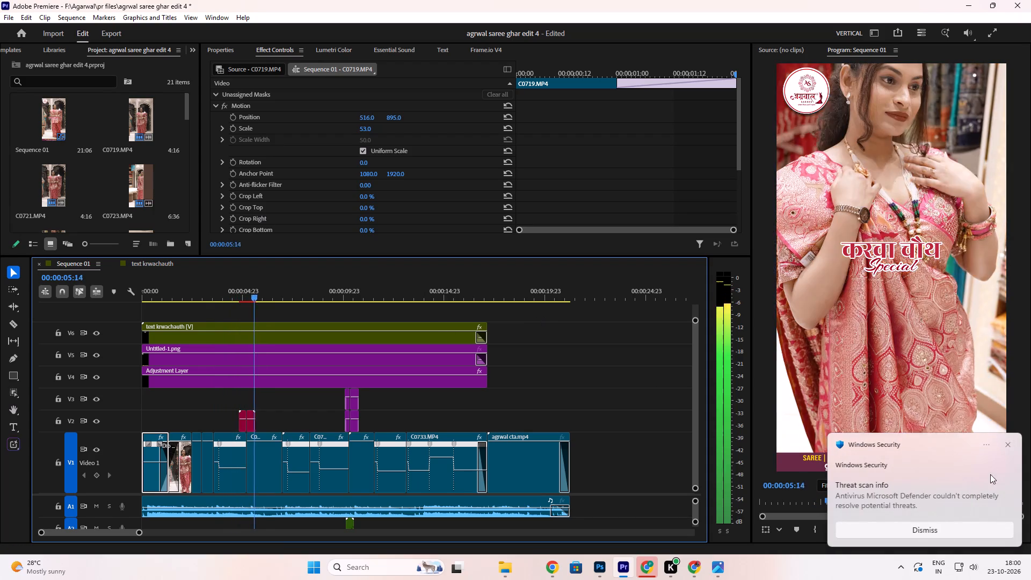
click(1008, 447)
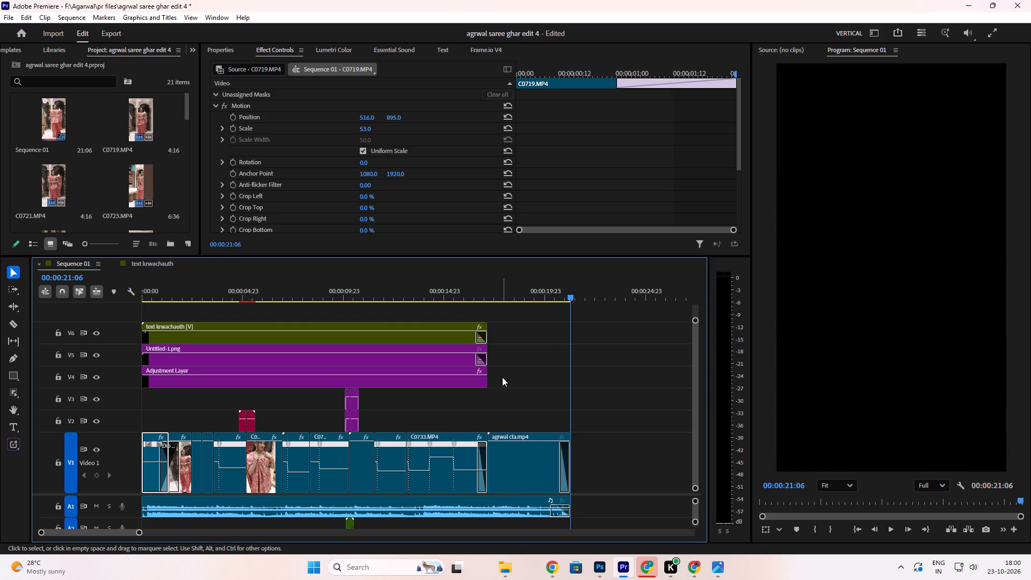
key(ctrl+s)
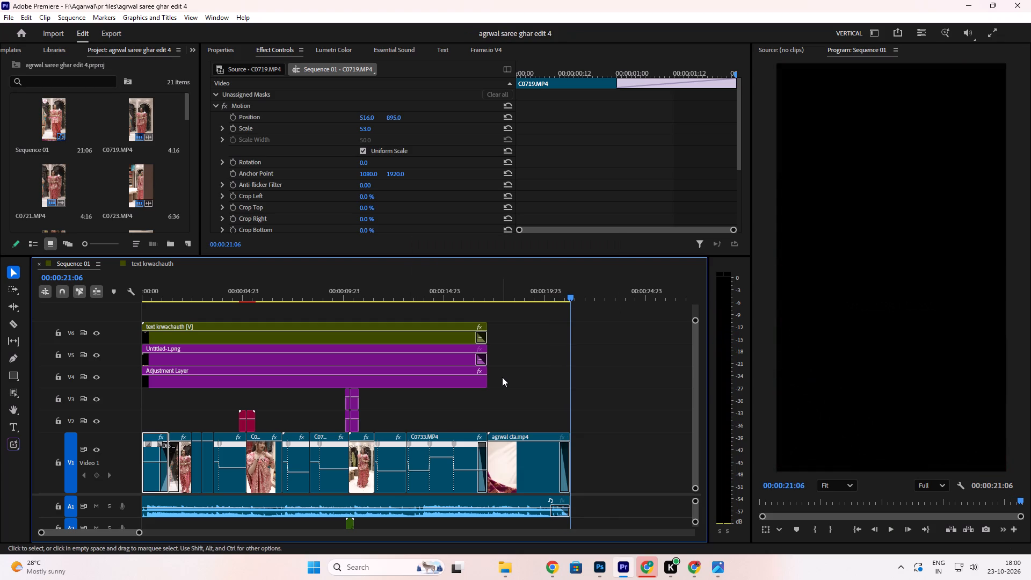
Export Sequence 01 as a media file named saree ghar edit 4.
key(ctrl+m)
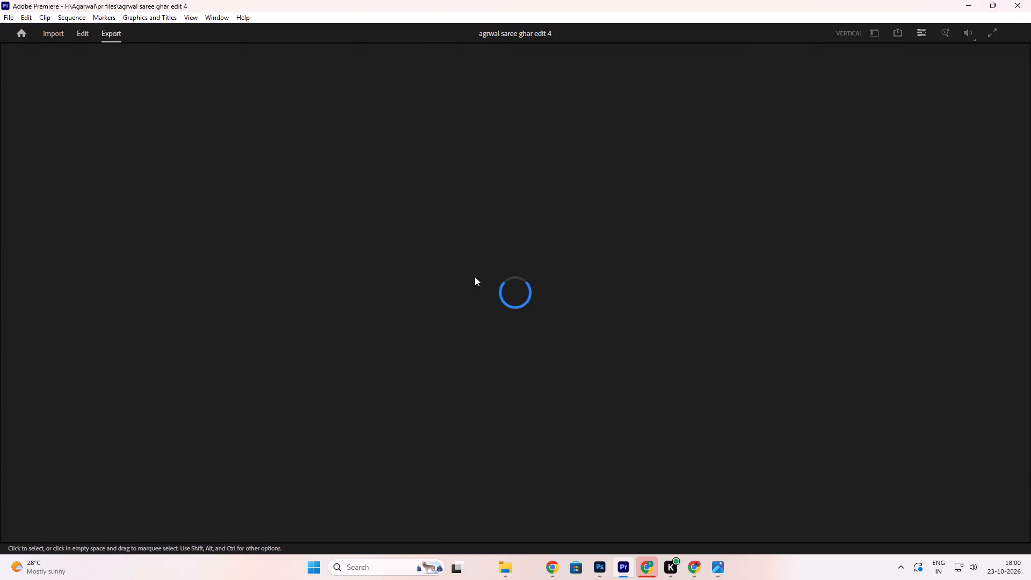
drag(324, 86, 213, 99)
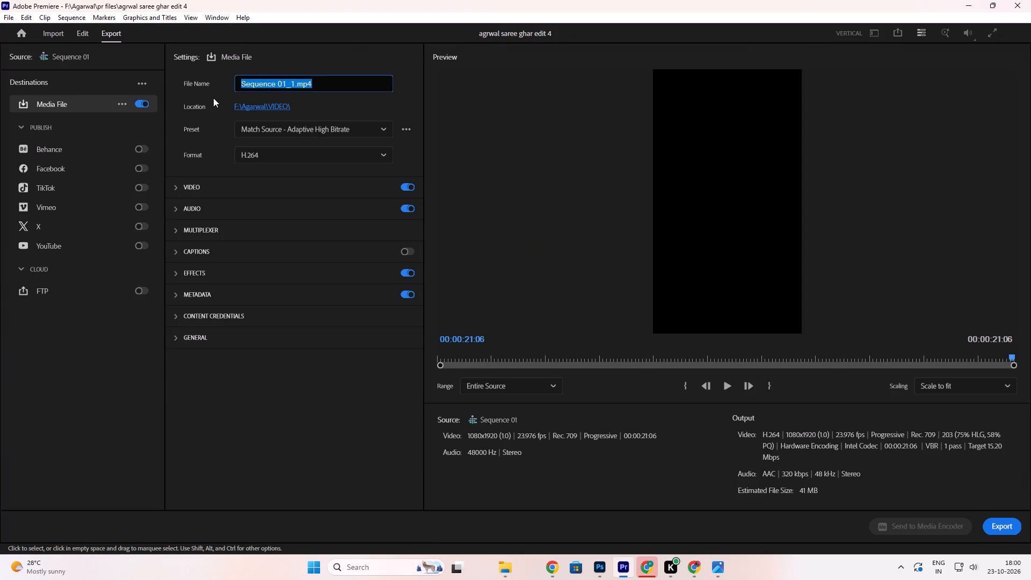
key(BackSpace)
text(saree ghar)
key(space)
text(edit 4)
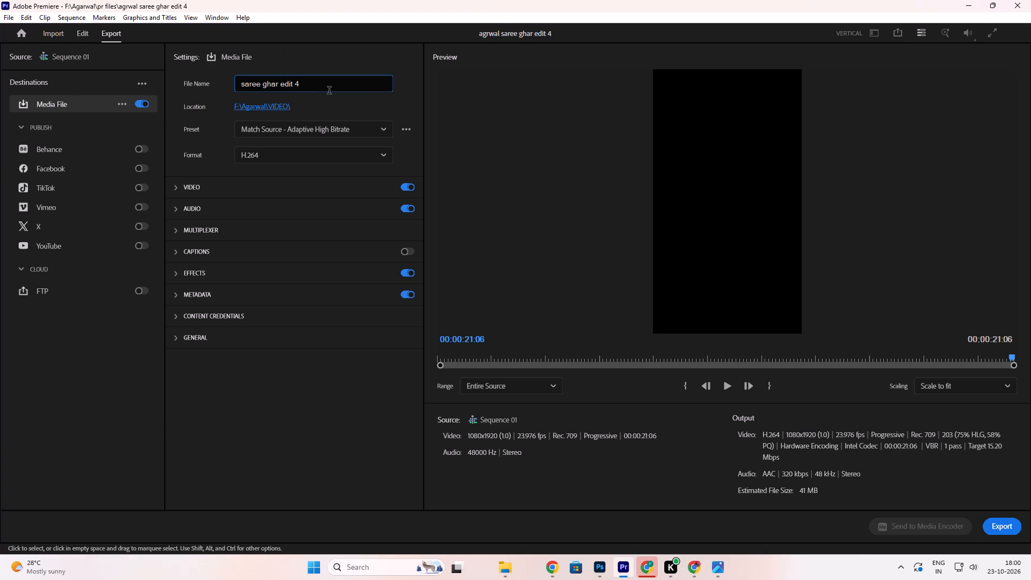
key(space)
click(294, 84)
key(BackSpace)
text(t)
key(space)
key(BackSpace)
key(BackSpace)
key(space)
click(302, 83)
click(999, 531)
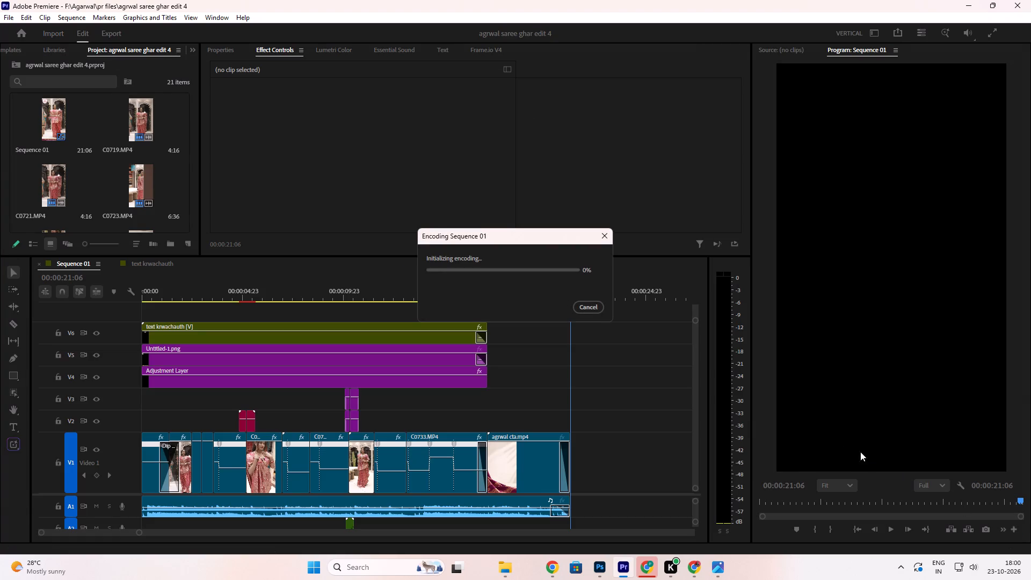